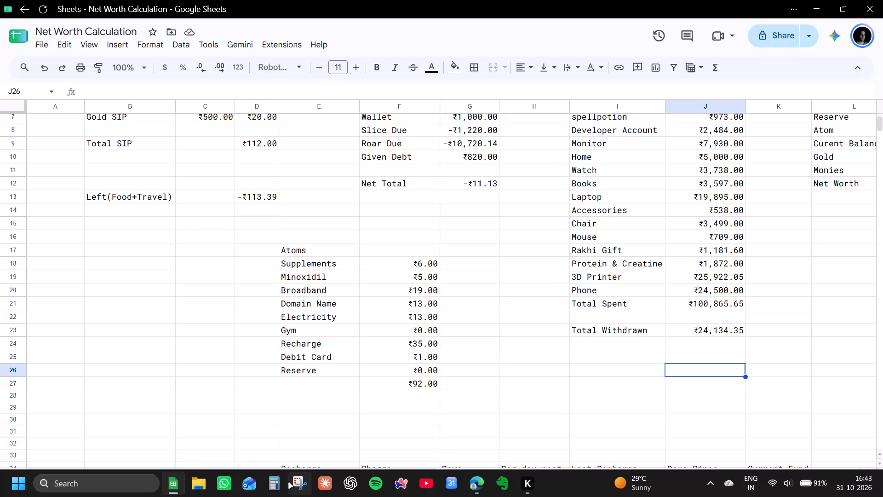
Calculate 1000*0.96 in the Calculator, clear the result and close the Calculator.
left_click(281, 483)
left_click(244, 149)
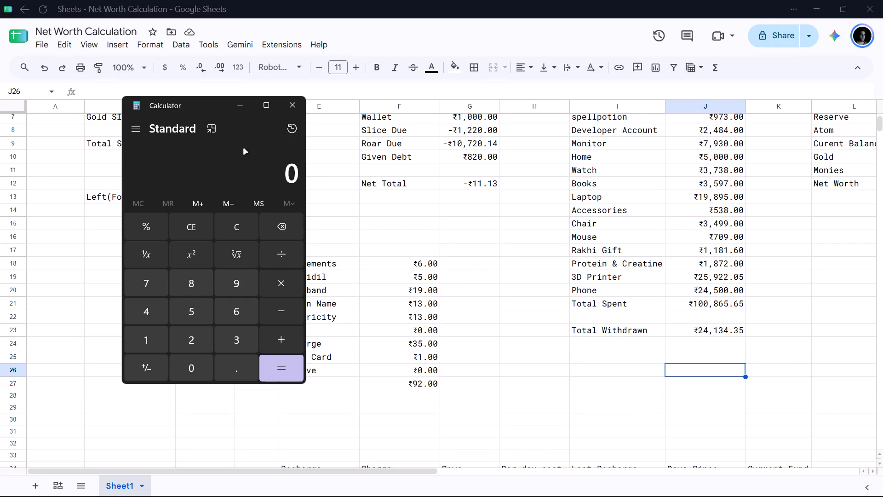
type("1000")
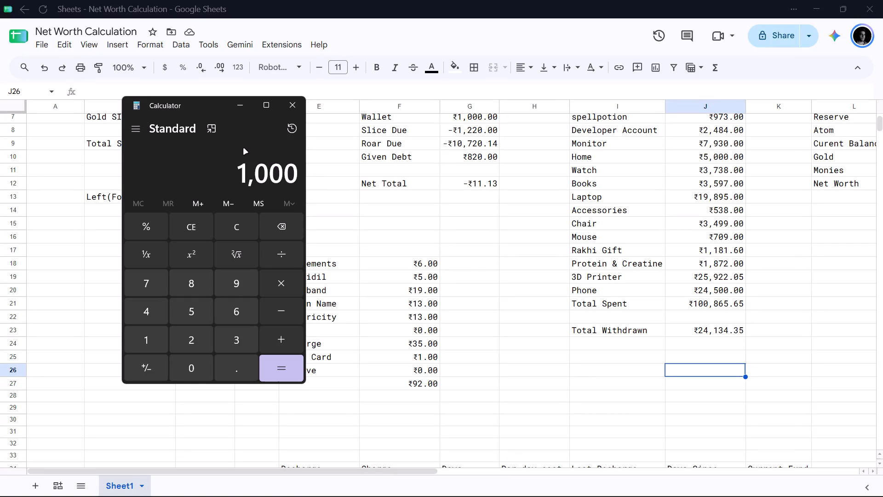
type("*0.96")
key("Return")
left_click(229, 227)
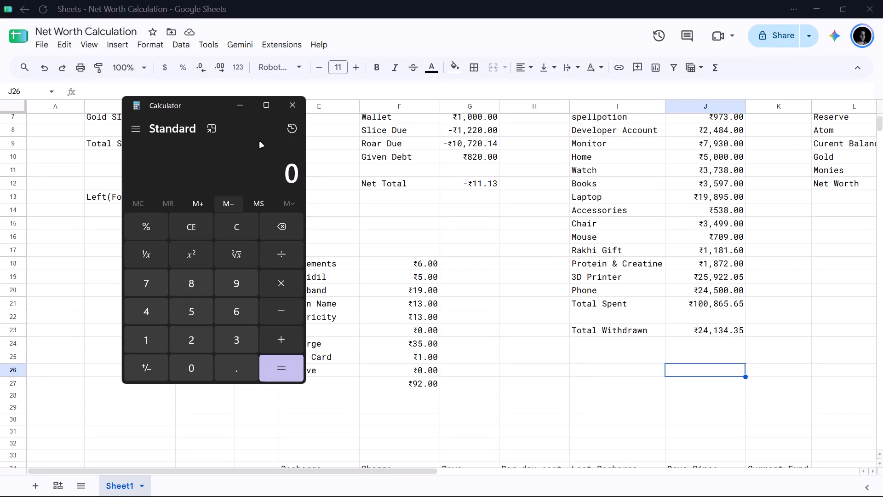
left_click(293, 104)
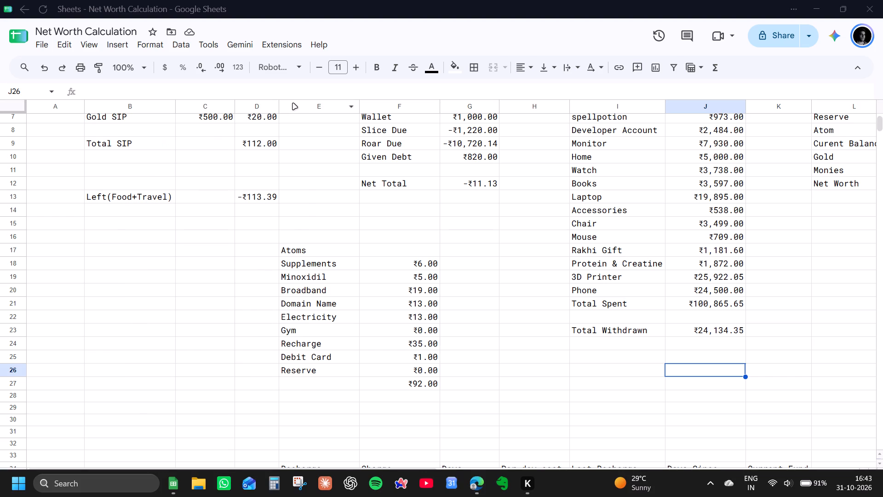
Copy the Net Worth label and total from L12:M12 into row 13 directly below.
scroll(556, 356, "up", 1)
left_click_drag(565, 243, 636, 239)
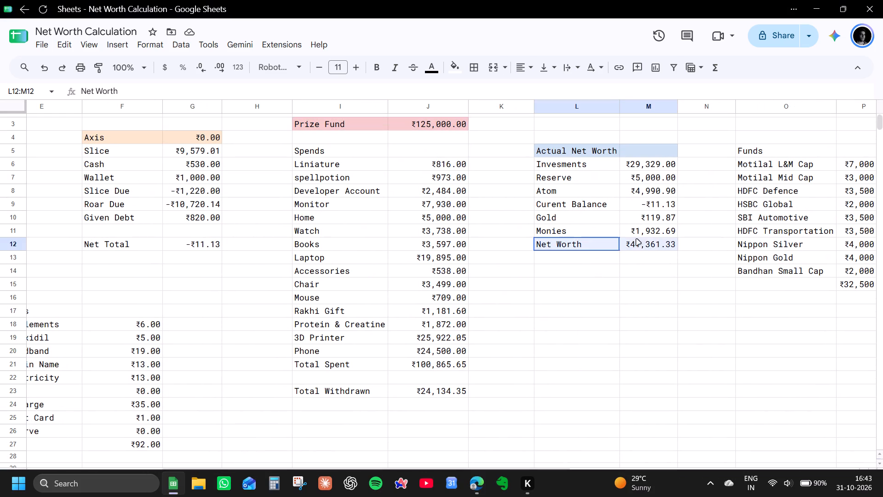
left_click_drag(636, 239, 646, 239)
key("ctrl+c")
left_click(618, 263)
key("ctrl+v")
Replace the Net Worth label in L12 with Kuro.
left_click(589, 248)
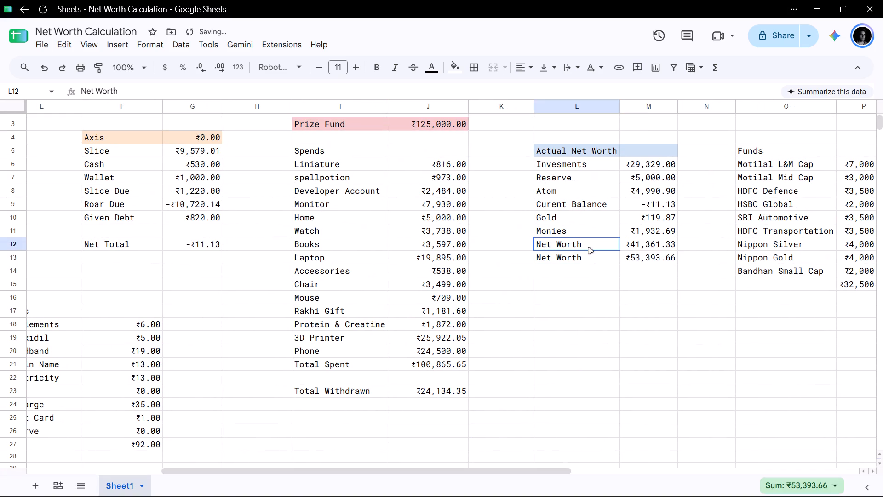
left_click_drag(126, 89, 0, 85)
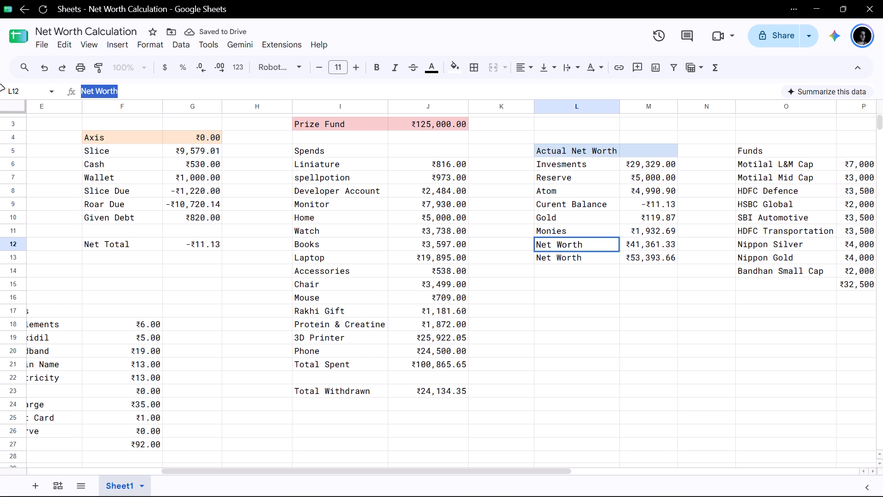
key("Return")
Enter the formula =1000*0.96 as the Kuro value in M12.
key("Up")
key("Right")
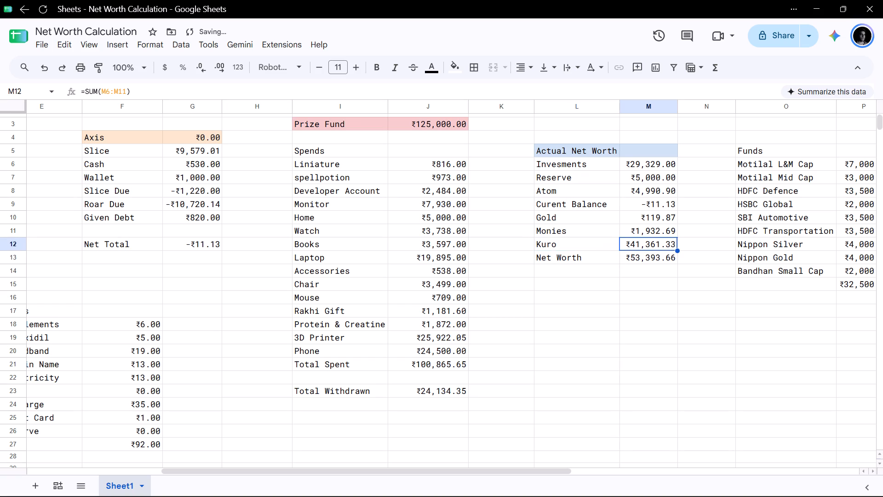
type("950")
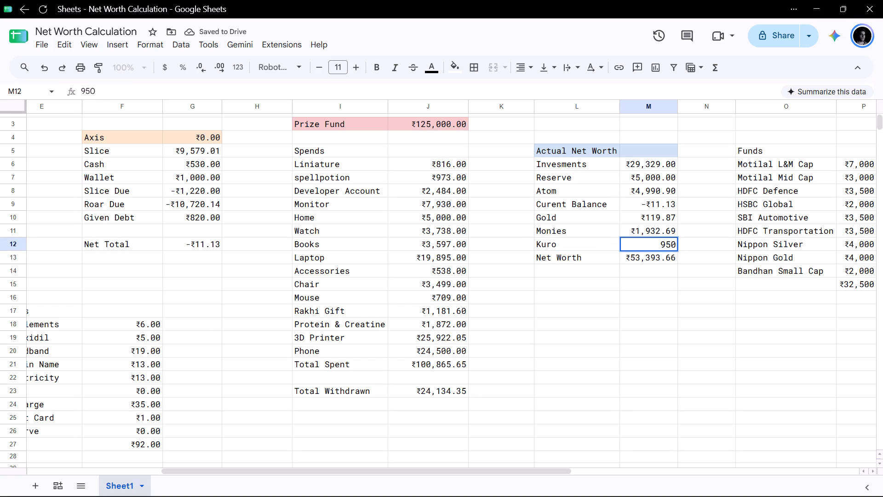
left_click(168, 91)
key("Left")
key("Left")
key("Left")
key("equal")
key("Right")
key("Right")
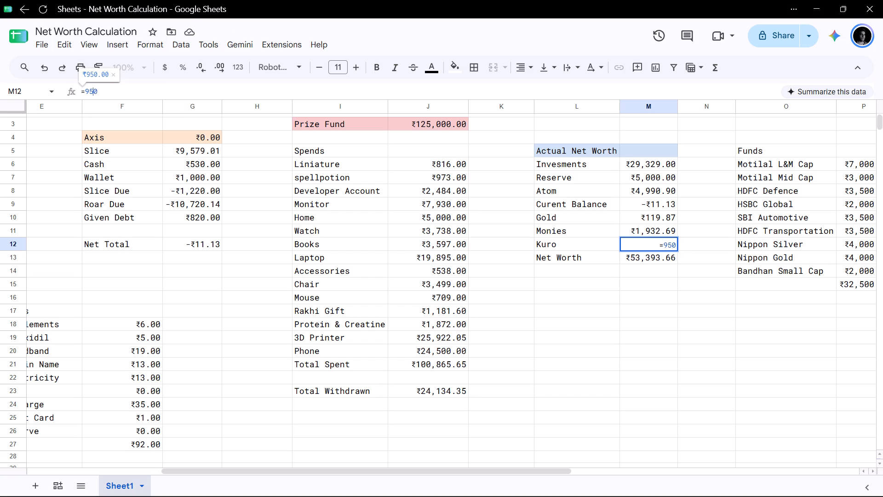
key("Right")
key("BackSpace")
key("BackSpace")
key("BackSpace")
type("1000")
type("*0.")
type("96")
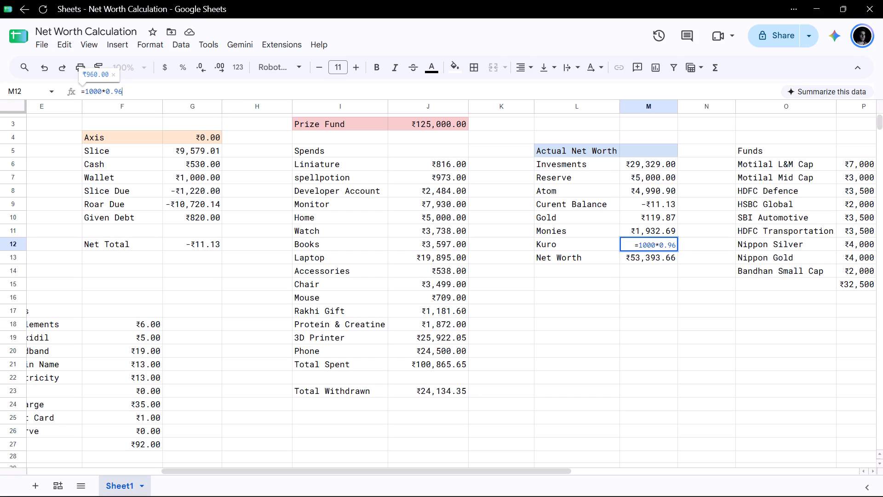
key("Return")
Change the Net Worth formula in M13 to =SUM(M6:M12).
key("Up")
key("Down")
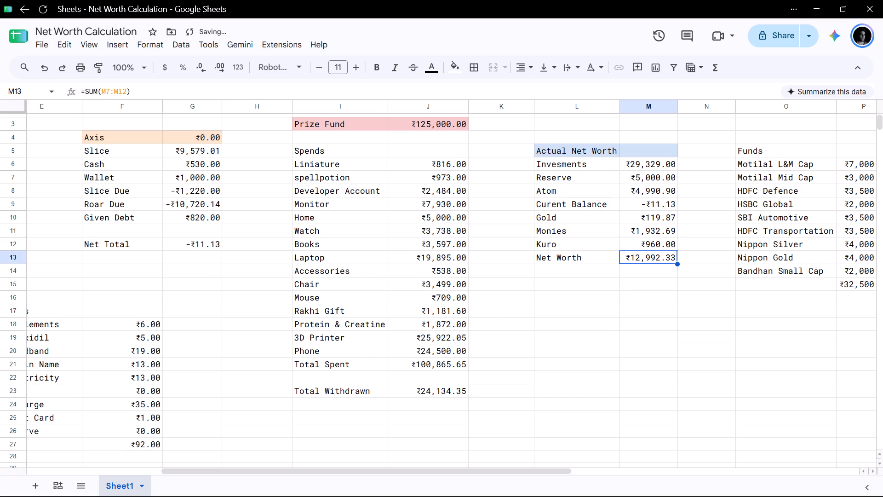
key("Up")
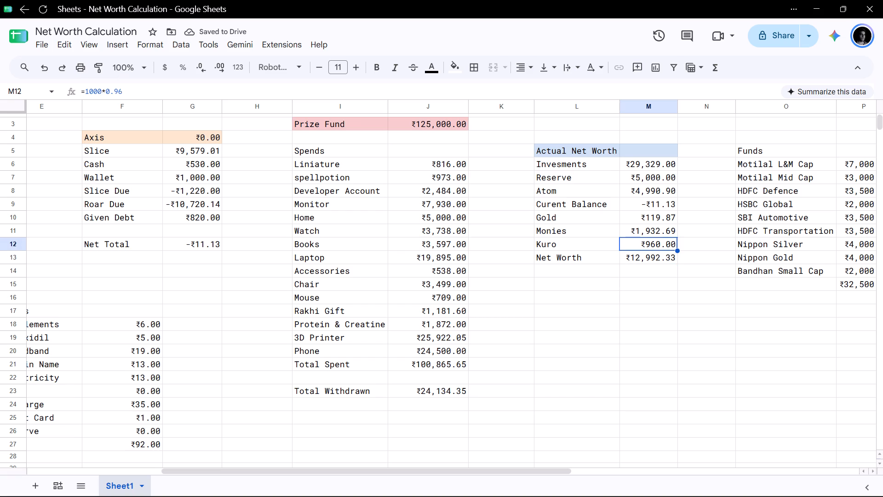
key("Down")
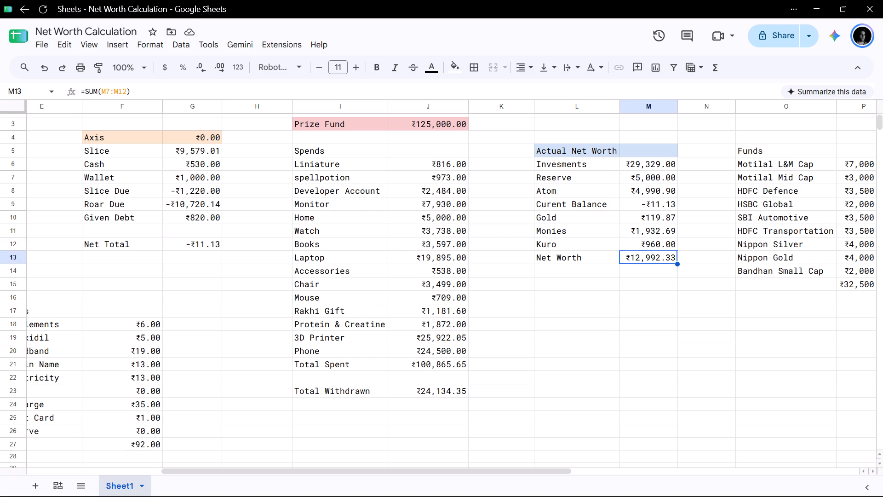
left_click(120, 92)
key("Left")
key("Left")
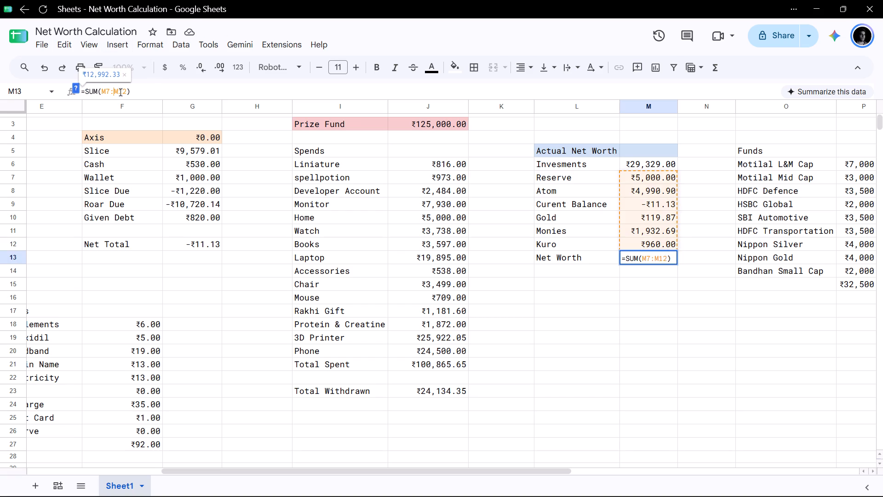
key("Left")
key("BackSpace")
key("6")
key("Return")
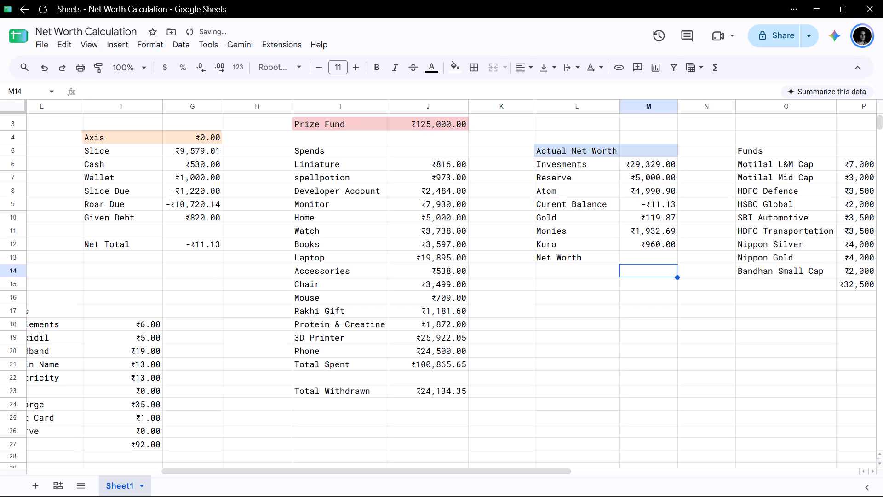
key("Up")
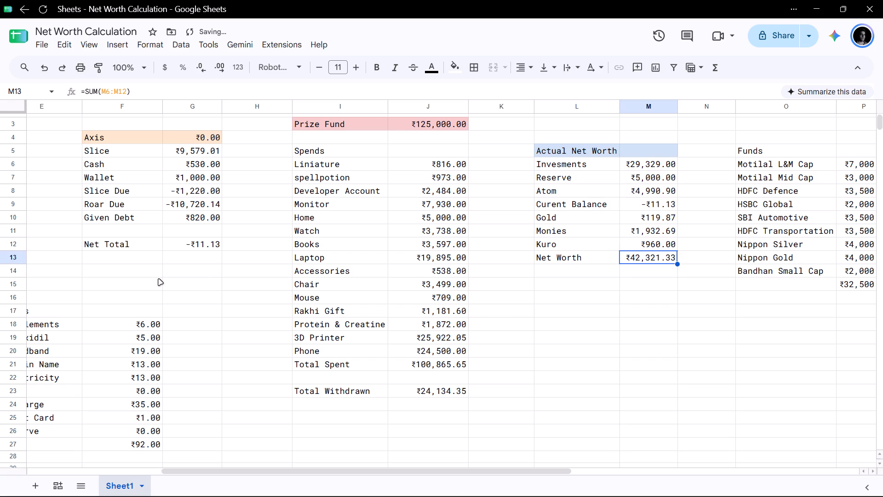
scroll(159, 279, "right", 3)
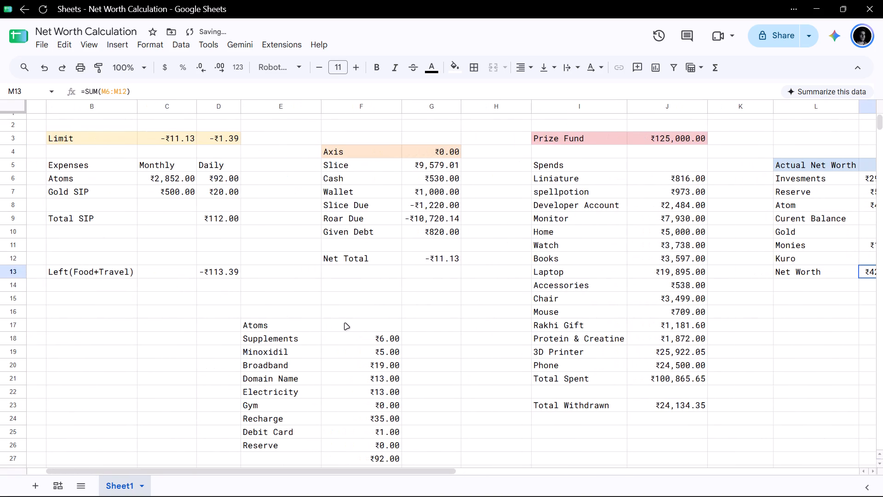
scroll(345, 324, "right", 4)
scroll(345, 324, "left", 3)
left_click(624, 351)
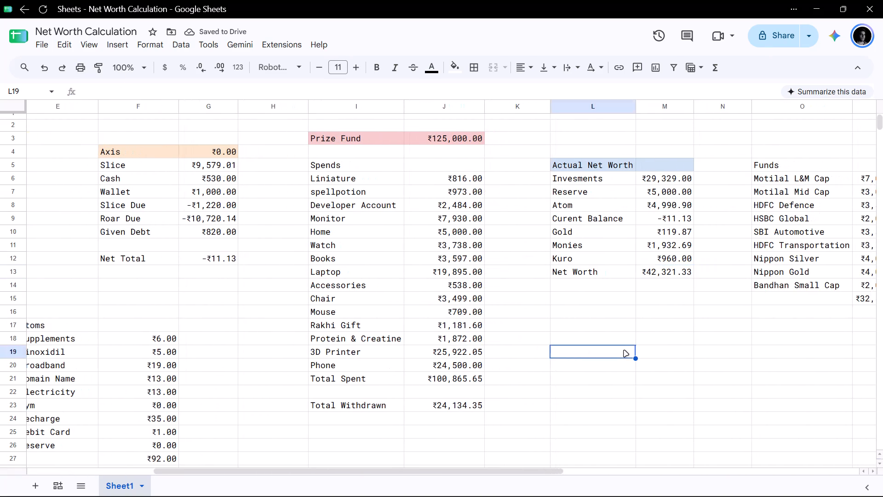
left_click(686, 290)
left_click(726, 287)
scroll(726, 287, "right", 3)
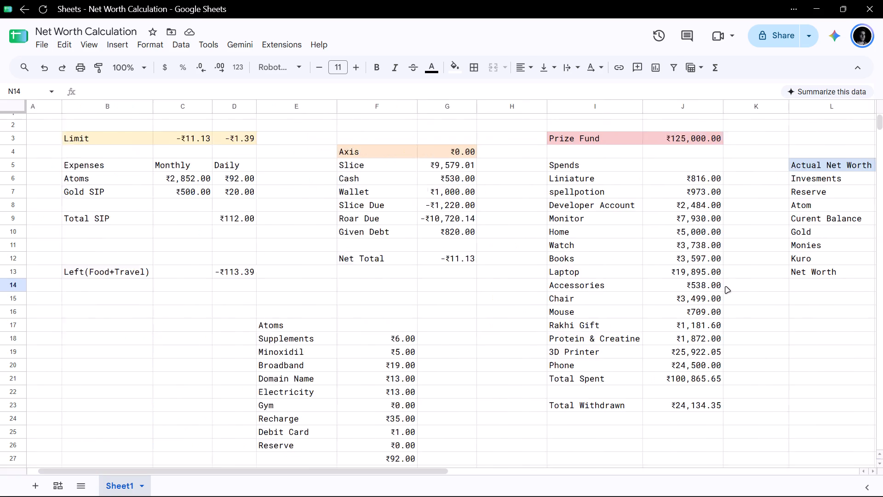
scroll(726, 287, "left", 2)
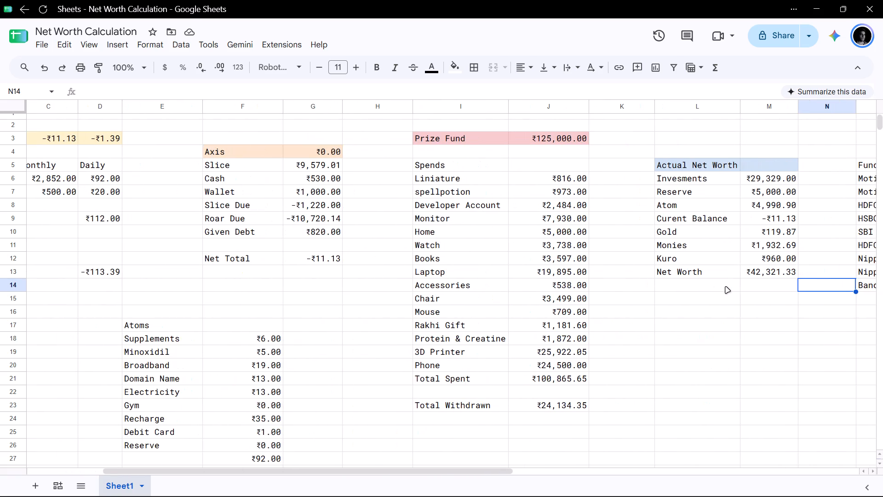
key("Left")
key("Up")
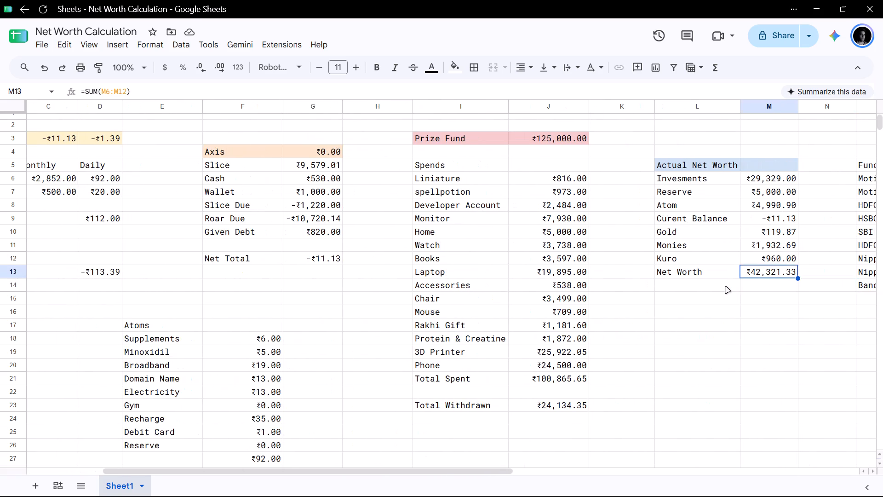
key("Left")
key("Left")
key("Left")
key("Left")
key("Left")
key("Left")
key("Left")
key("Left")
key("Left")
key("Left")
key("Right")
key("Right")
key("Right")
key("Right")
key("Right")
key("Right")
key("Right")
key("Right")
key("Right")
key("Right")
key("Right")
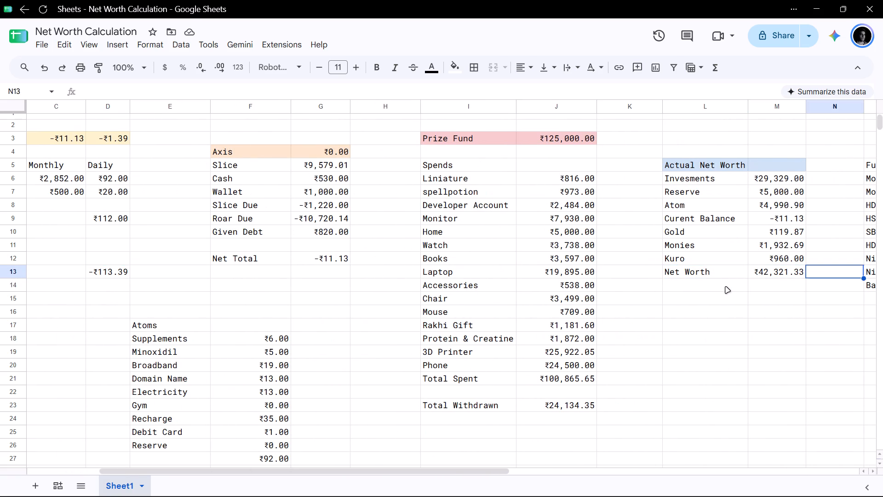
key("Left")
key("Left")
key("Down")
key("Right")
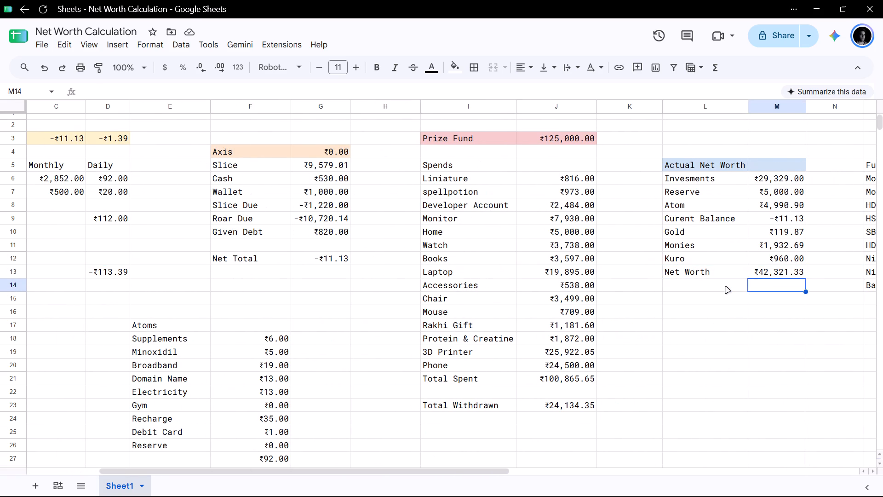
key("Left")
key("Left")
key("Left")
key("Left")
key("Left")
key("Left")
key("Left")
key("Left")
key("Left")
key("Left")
Set the Electricity value in the Atoms list to 12.
key("Right")
key("Right")
key("Right")
key("Right")
key("Down")
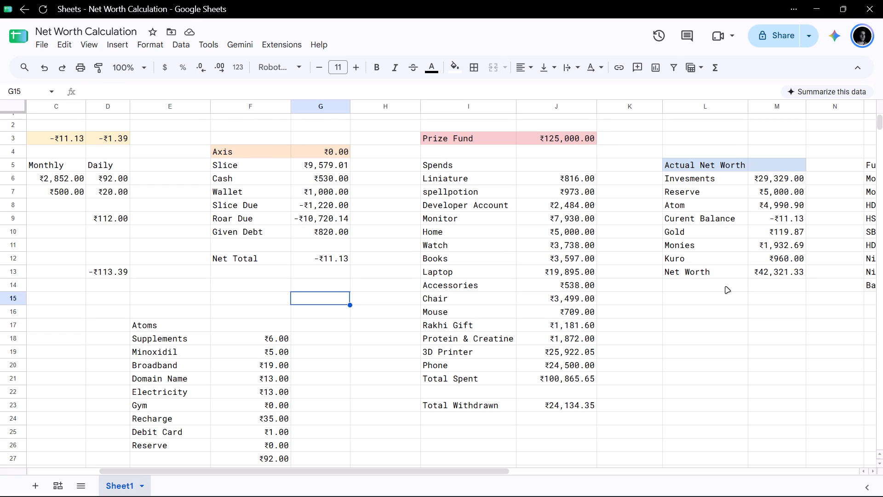
key("Down")
key("Down")
key("Down")
key("Down")
key("Left")
key("Down")
key("Down")
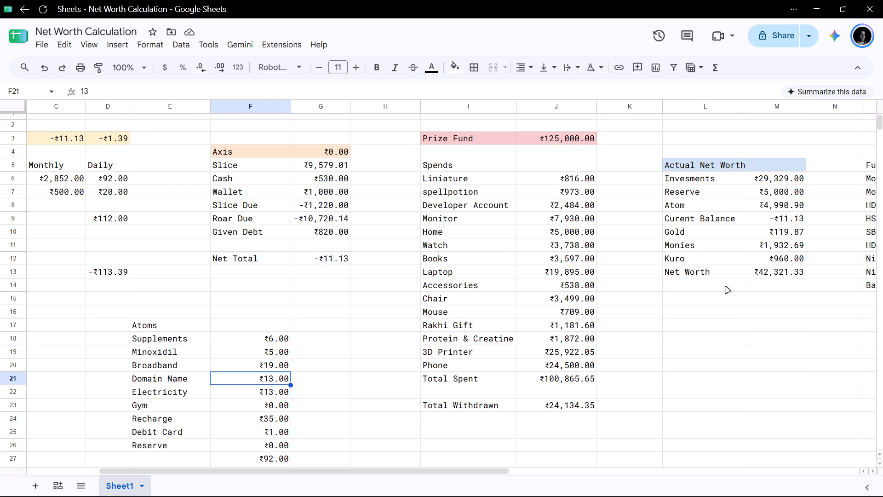
scroll(726, 287, "down", 2)
key("Down")
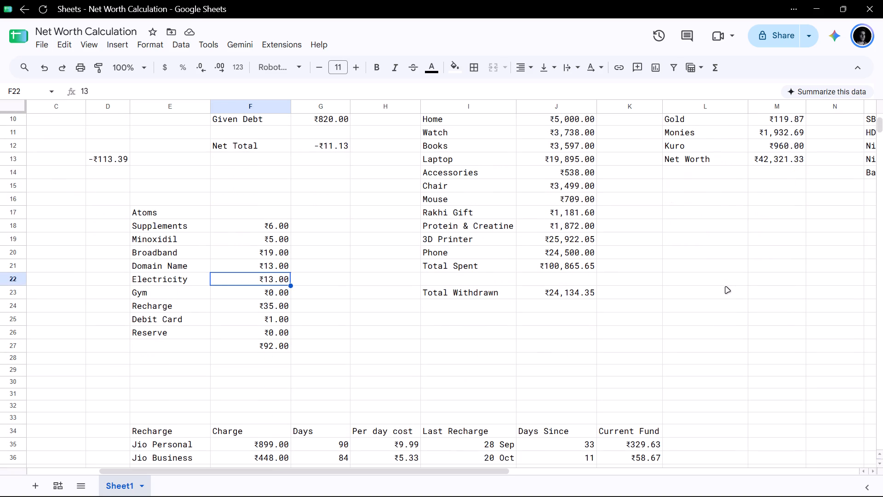
key("Down")
key("Up")
type("12")
key("Return")
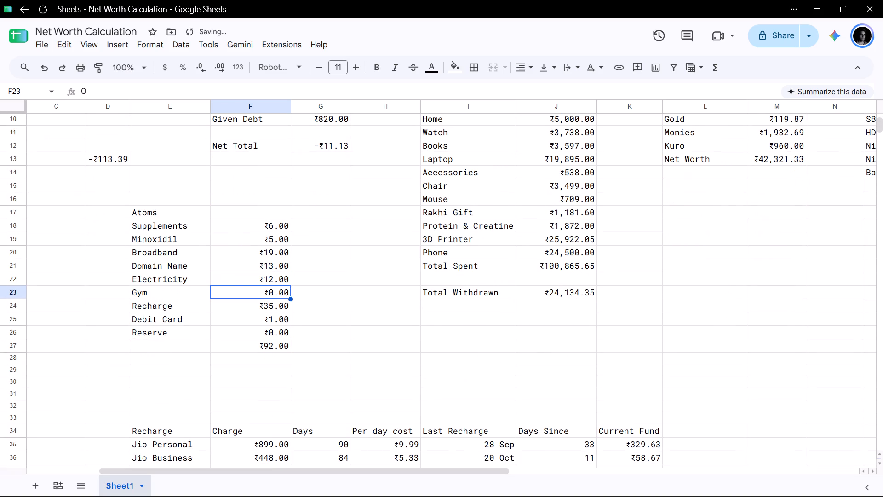
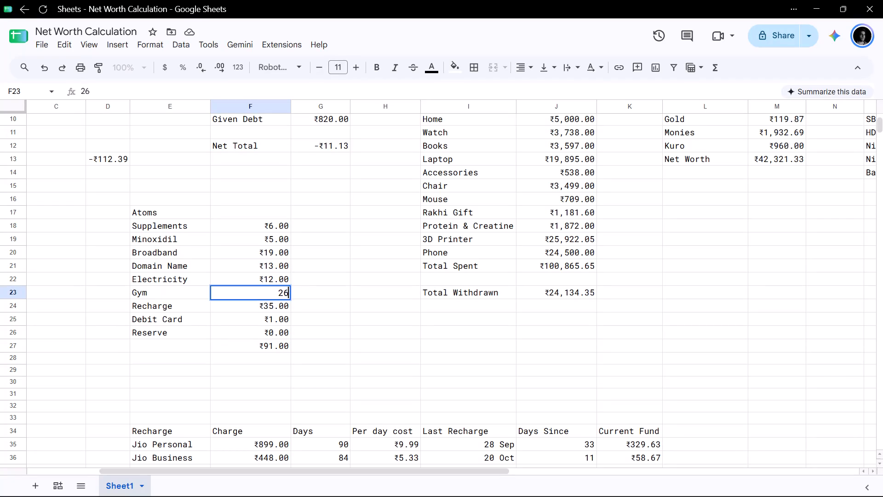
Set the Gym value in the Atoms list to 26.
key("Return")
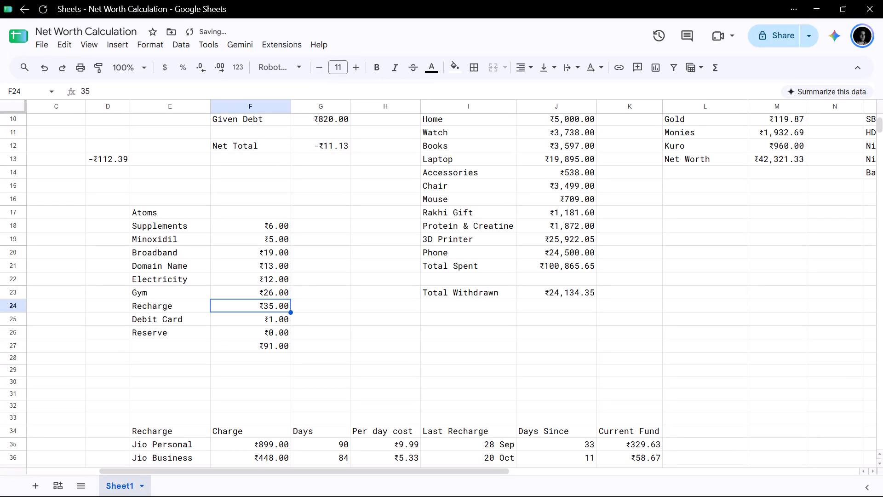
Extend the Debit Card label in E25 to read Debit Card+Rail Pass+.
key("Down")
key("Left")
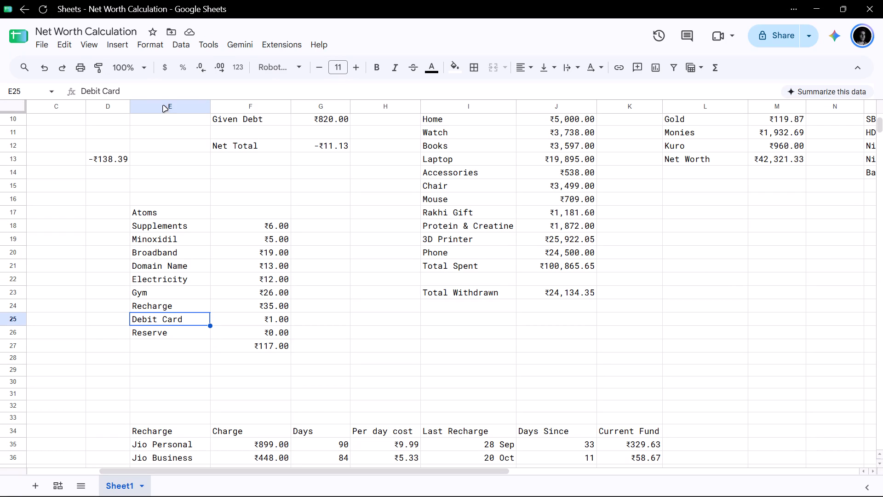
left_click(123, 83)
left_click(124, 86)
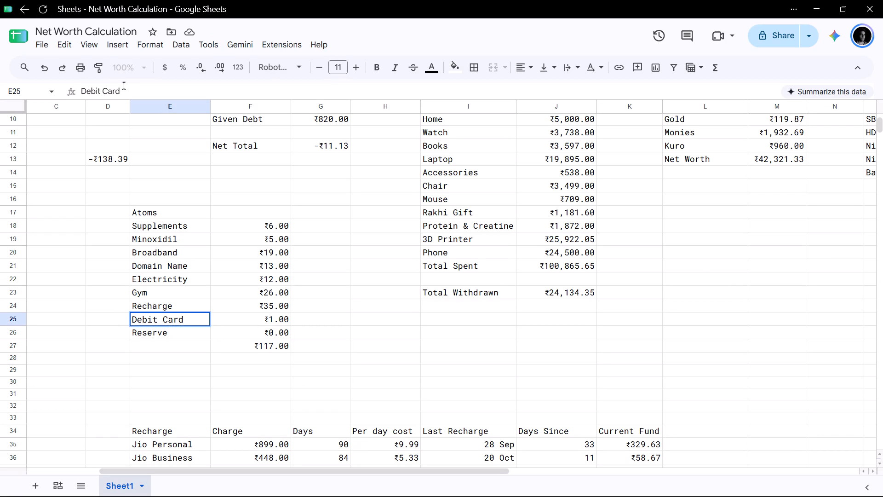
key("plus")
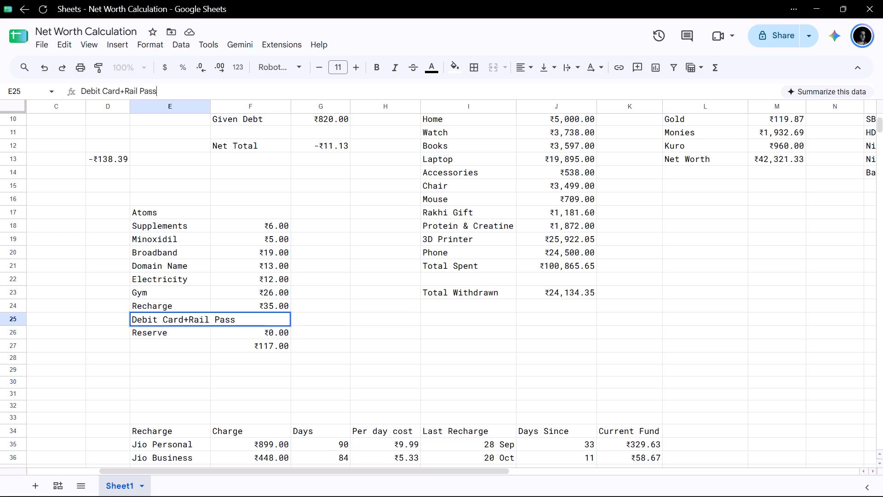
key("plus")
Switch to Calculator, divide 100 by 30, then clear and close it.
left_click(283, 496)
type("1007")
key("BackSpace")
type("100")
key("slash")
type("30")
key("Return")
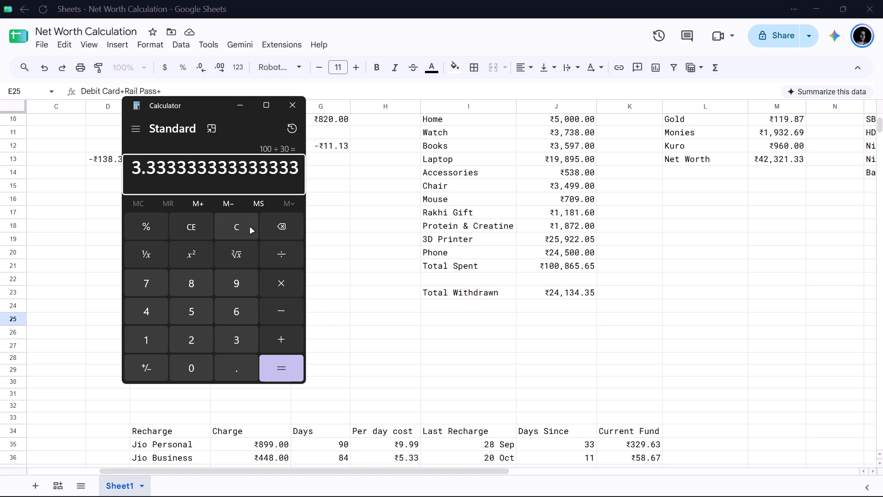
left_click(250, 228)
left_click(291, 103)
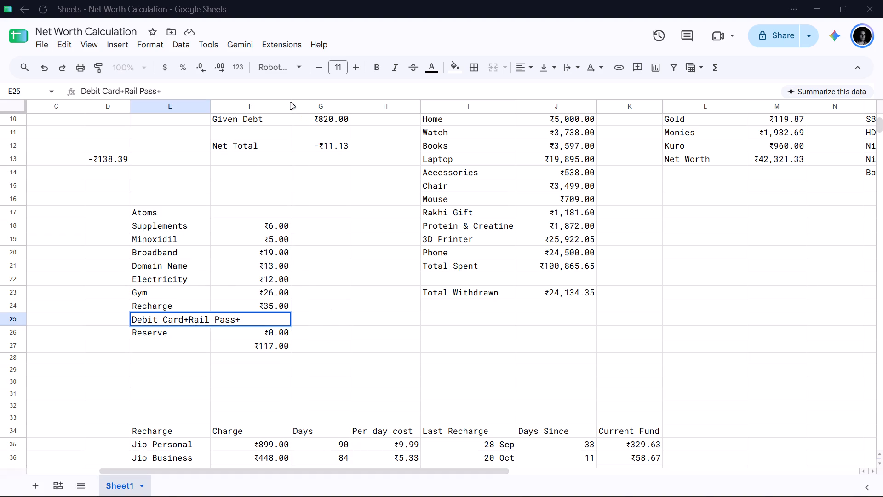
Complete the label in E25 as Debit Card+Rail Pass+Razor.
left_click(190, 86)
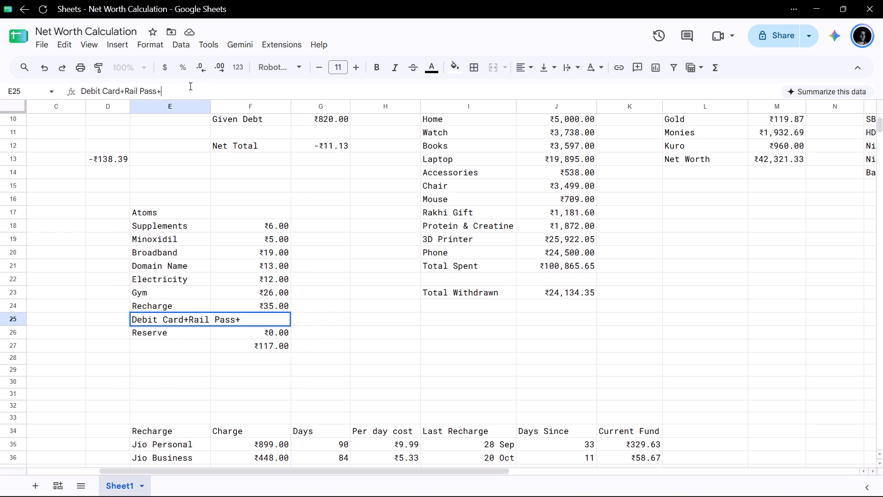
type("azor")
key("Return")
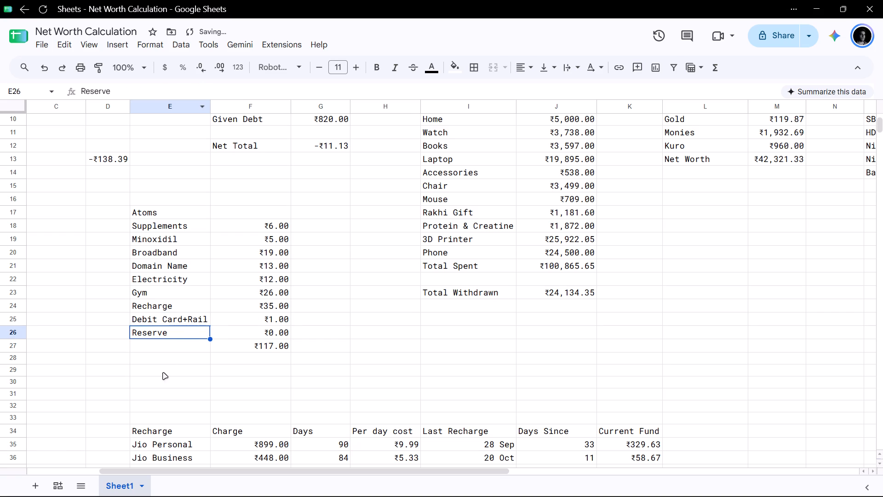
Auto-fit the width of column E to the extended E25 label.
left_click(187, 326)
left_click(191, 319)
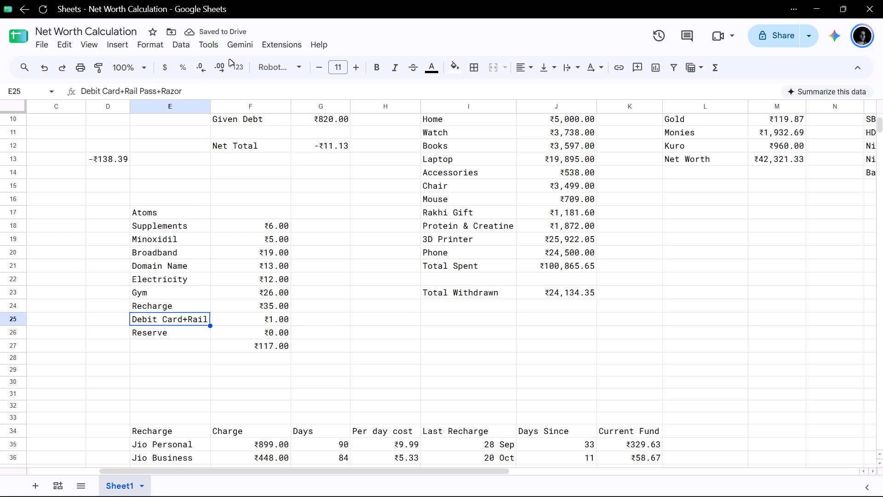
double_click(210, 112)
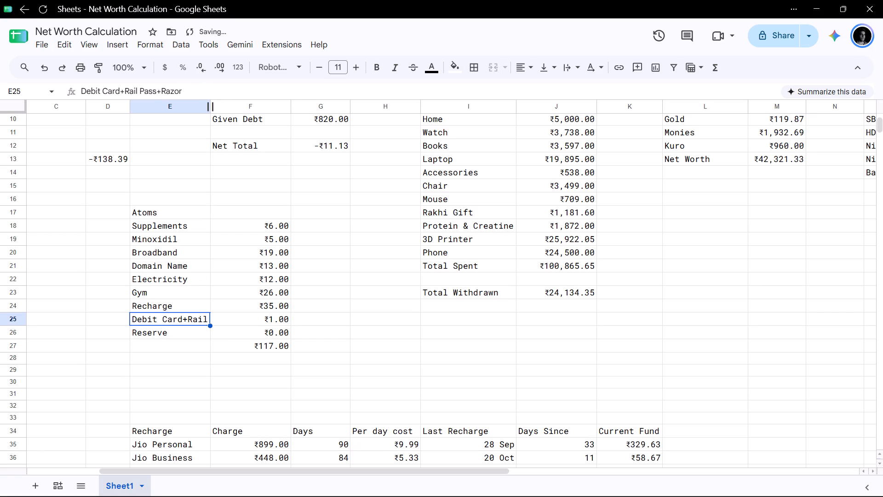
double_click(210, 104)
Add spaces around the plus signs in E25 so the label reads Debit Card+ Rail Pass + Razor.
scroll(231, 148, "up", 3)
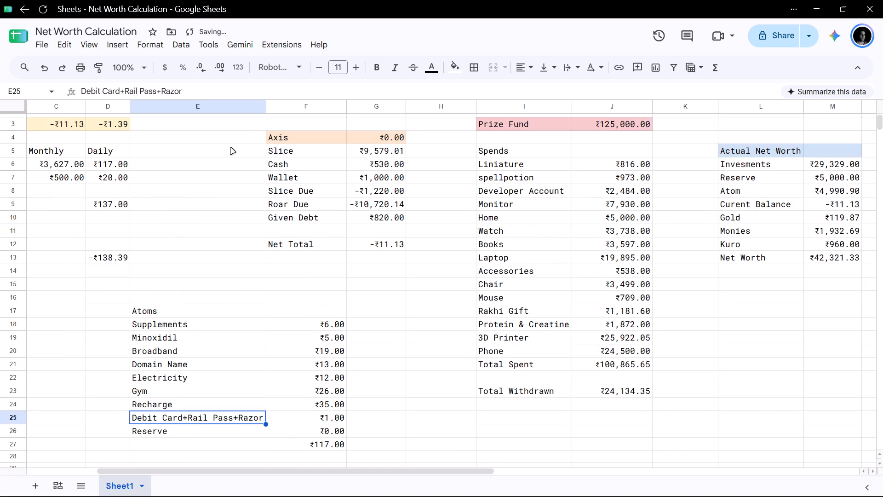
scroll(231, 148, "right", 3)
scroll(231, 148, "down", 1)
scroll(414, 355, "down", 1)
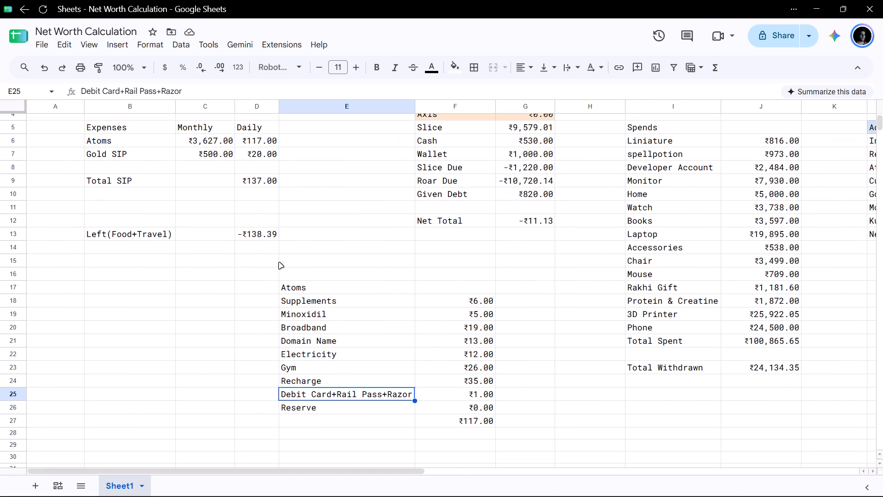
left_click(122, 89)
key("space")
key("Right")
key("Right")
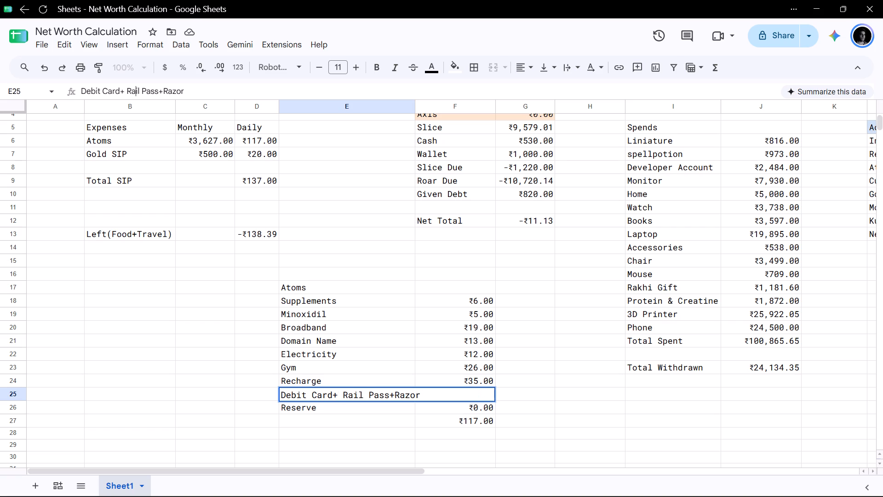
key("Right")
key("Right")
key("Right")
key("Right")
key("Right")
key("Right")
key("Right")
key("Right")
key("space")
key("Left")
key("Left")
key("space")
key("Return")
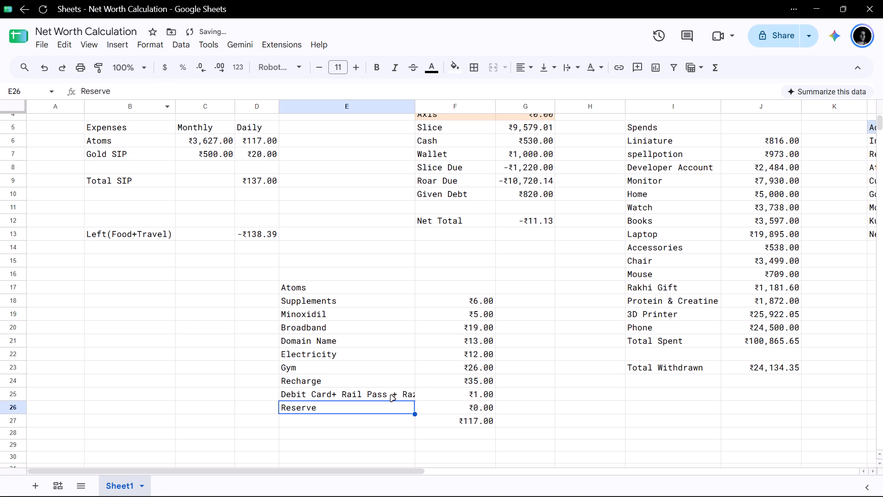
Auto-fit the width of column E again to the spaced E25 label.
left_click(391, 395)
double_click(415, 107)
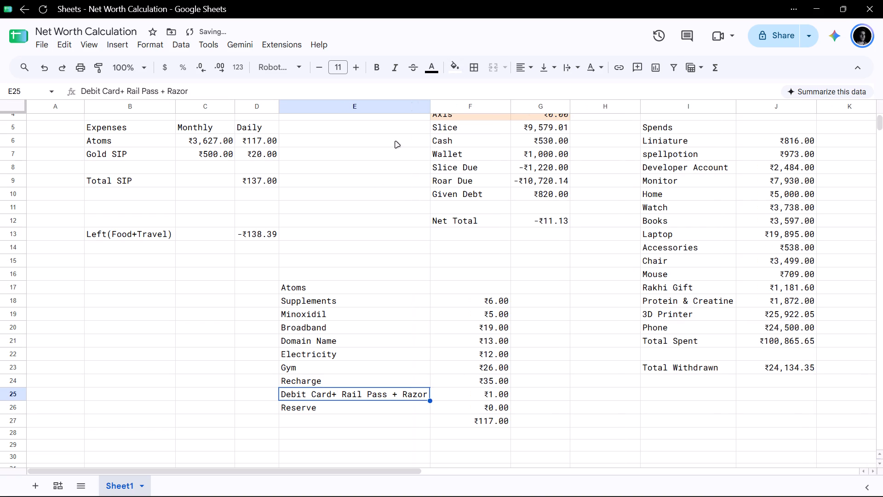
Switch to Calculator, add 3.33 and 2, then clear and close it.
left_click(276, 491)
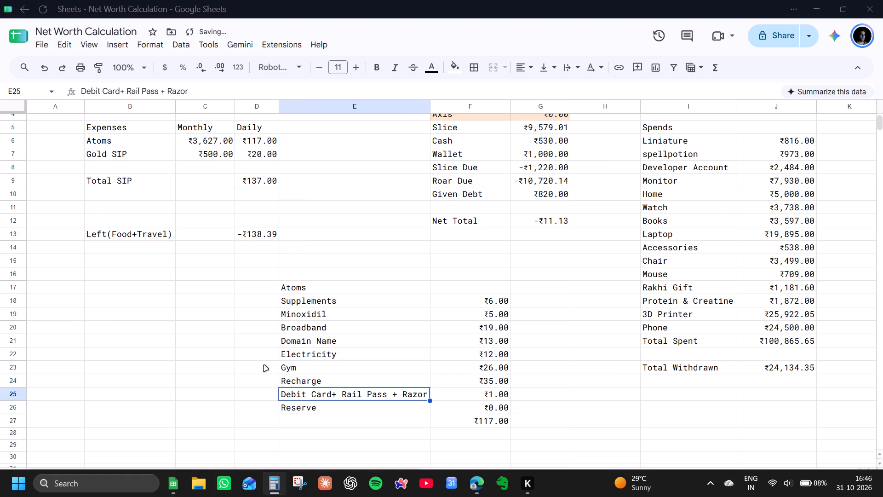
left_click(240, 174)
type("3.33+1")
key("BackSpace")
key("2")
key("Return")
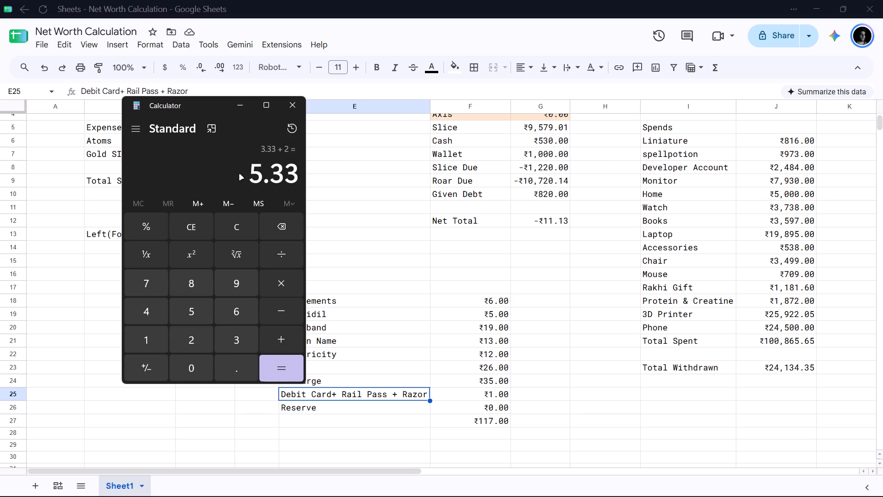
left_click(246, 225)
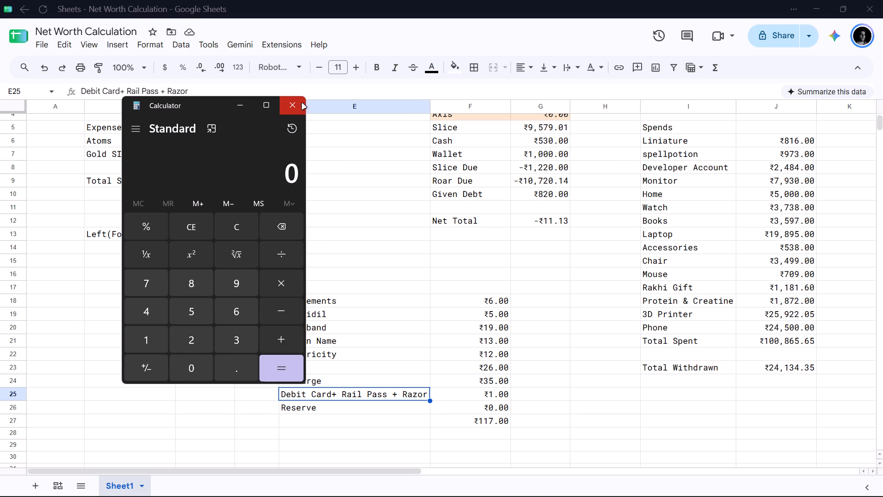
left_click(293, 107)
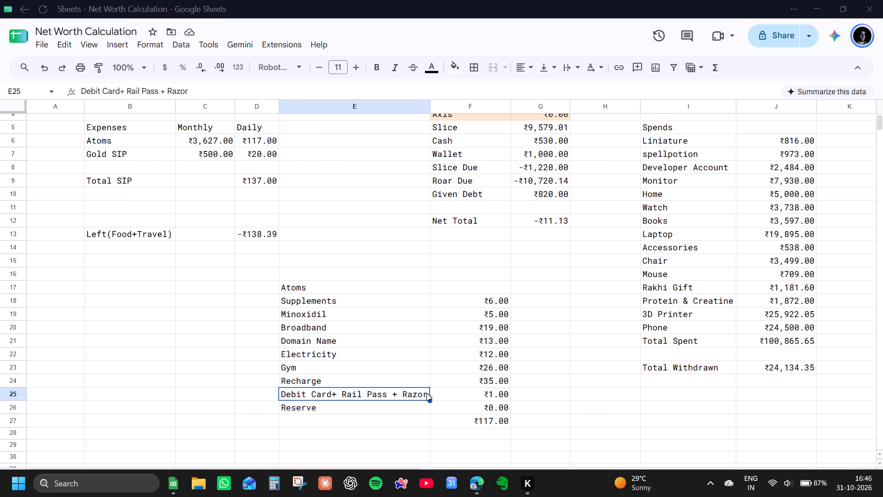
Set the Debit Card+ Rail Pass + Razor value in F25 to 5.
left_click(460, 375)
key("Down")
key("Down")
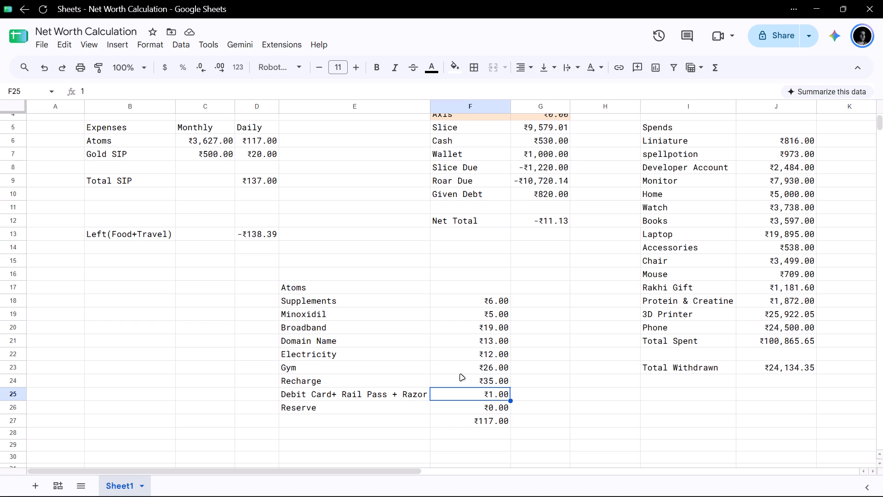
key("5")
key("Return")
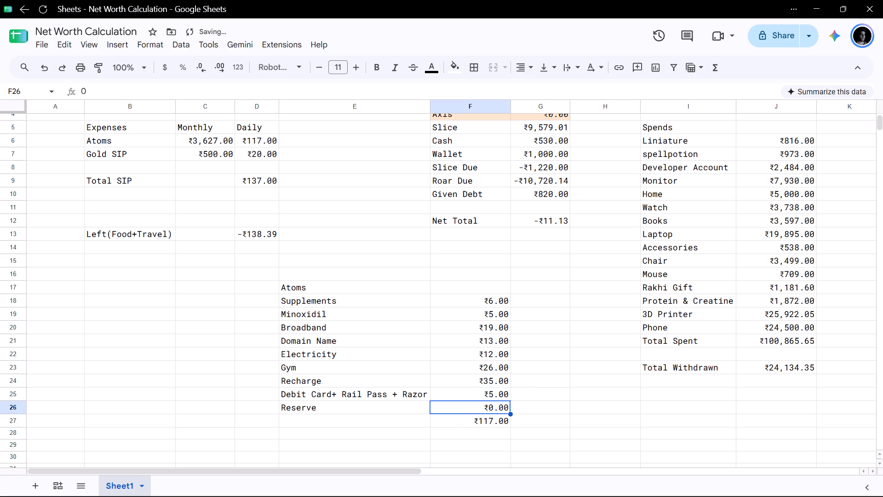
Review the Limit, Expenses, Left(Food+Travel) and Net Total figures along with the Atoms list.
key("Up")
key("Up")
key("Up")
key("Up")
key("Up")
key("Up")
key("Up")
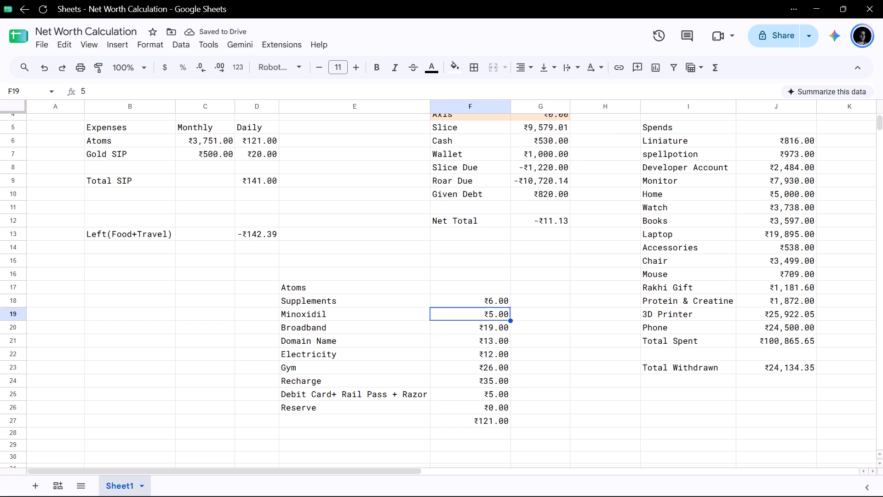
key("Up")
key("Up")
key("Up")
key("Up")
scroll(460, 375, "up", 5)
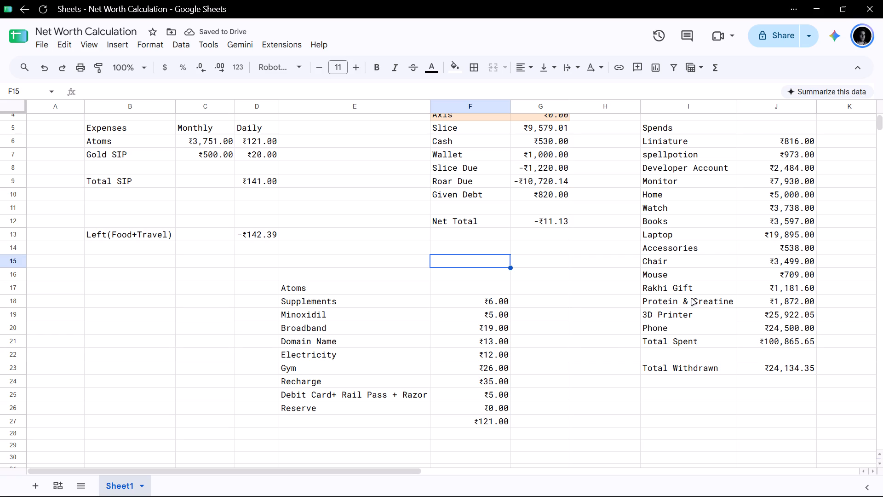
scroll(729, 298, "right", 5)
scroll(729, 298, "up", 1)
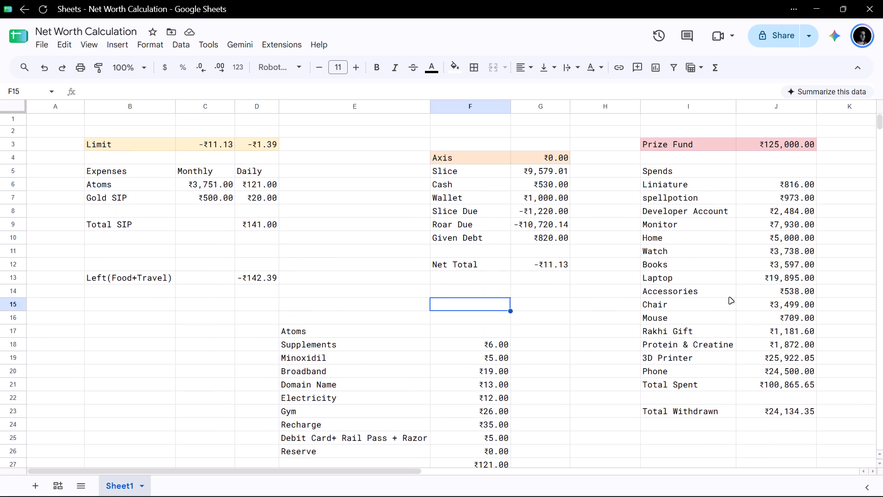
key("Left")
key("Left")
key("Left")
key("Left")
key("Up")
key("Up")
key("Up")
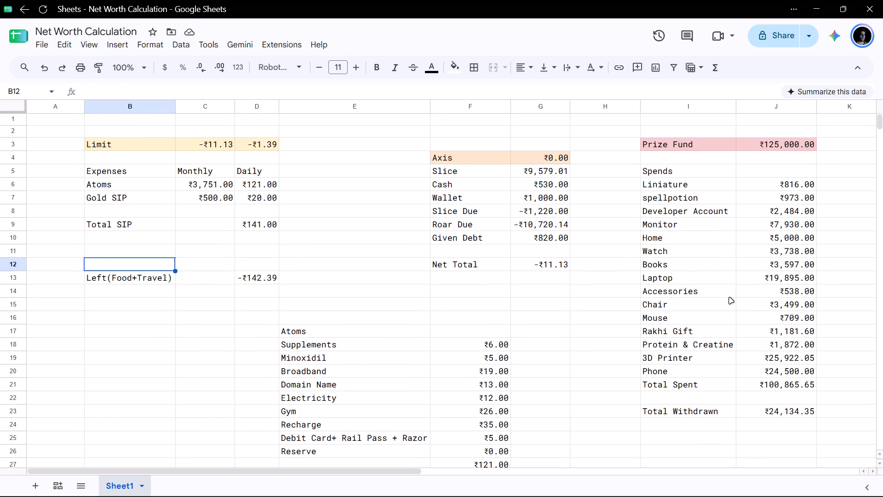
key("Up")
key("Up")
key("Up")
key("Up")
key("Up")
key("Up")
key("Right")
key("Right")
key("Right")
key("Down")
key("Down")
key("Down")
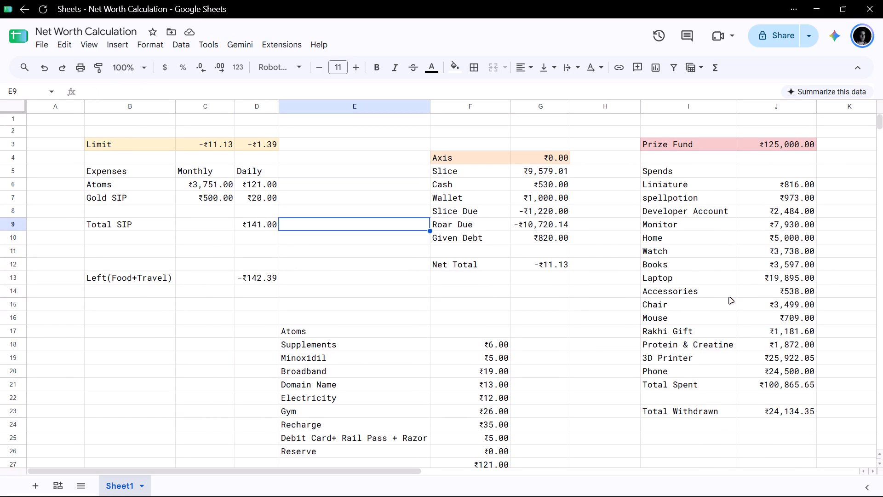
key("Down")
key("Down")
key("Right")
key("Right")
key("Down")
key("Down")
key("Down")
key("Down")
key("Left")
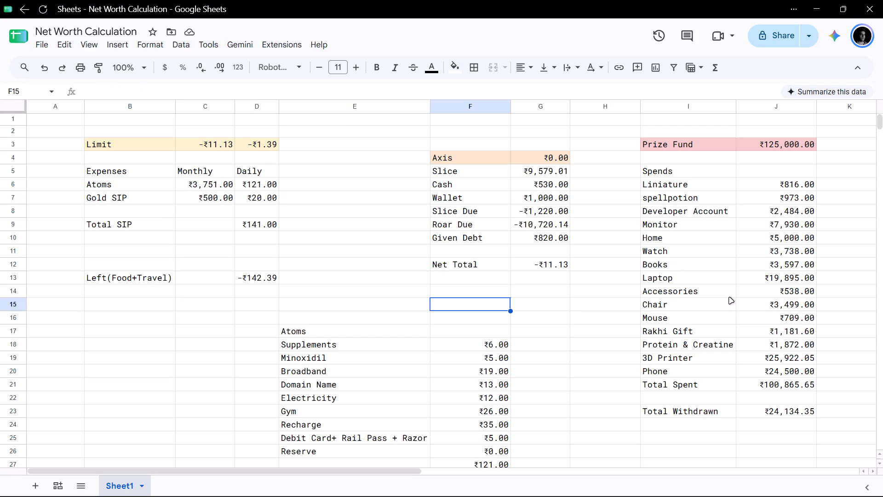
key("Up")
key("Down")
key("Down")
key("Down")
key("Down")
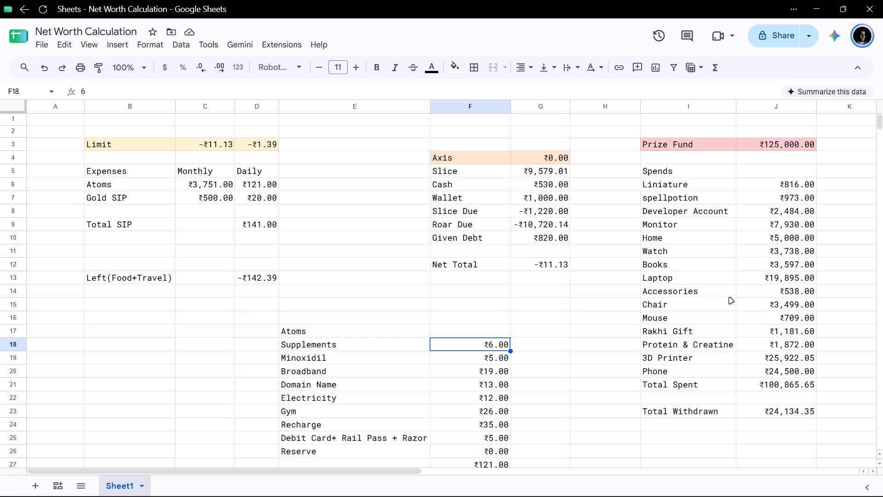
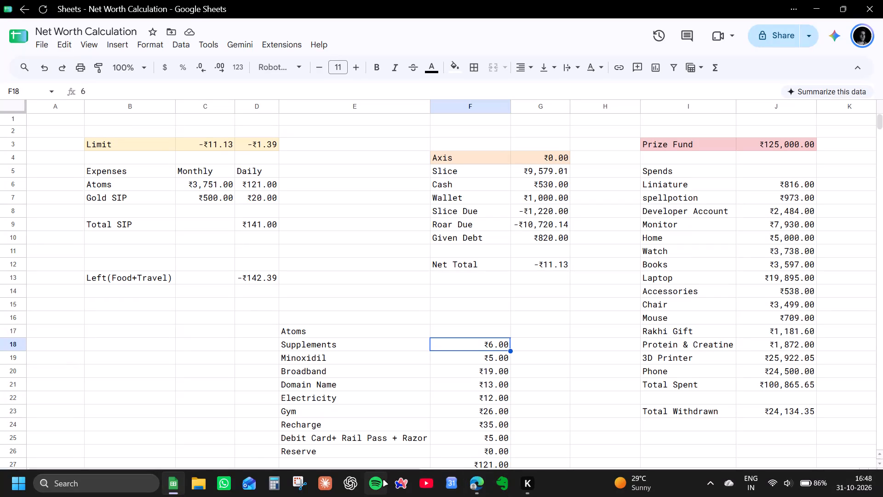
Switch to Calculator, multiply 3 by 7, and return to the Net Worth Calculation sheet.
left_click(270, 480)
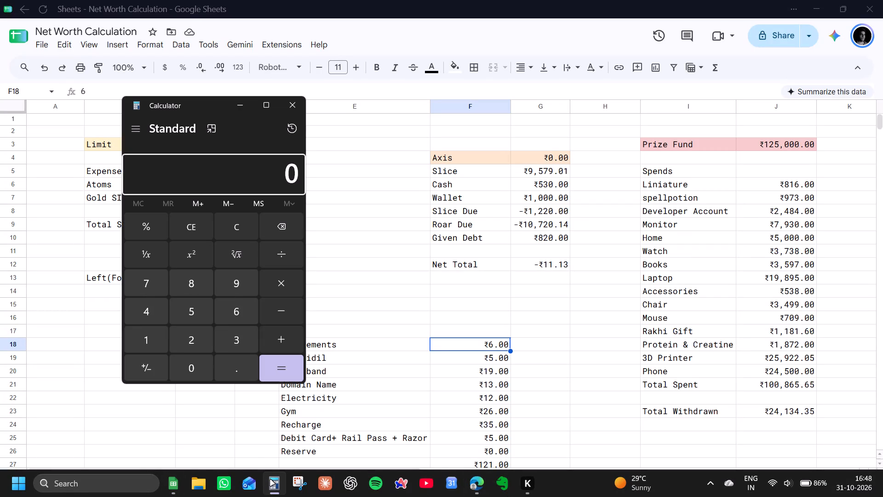
key("3")
key("asterisk")
key("7")
key("Return")
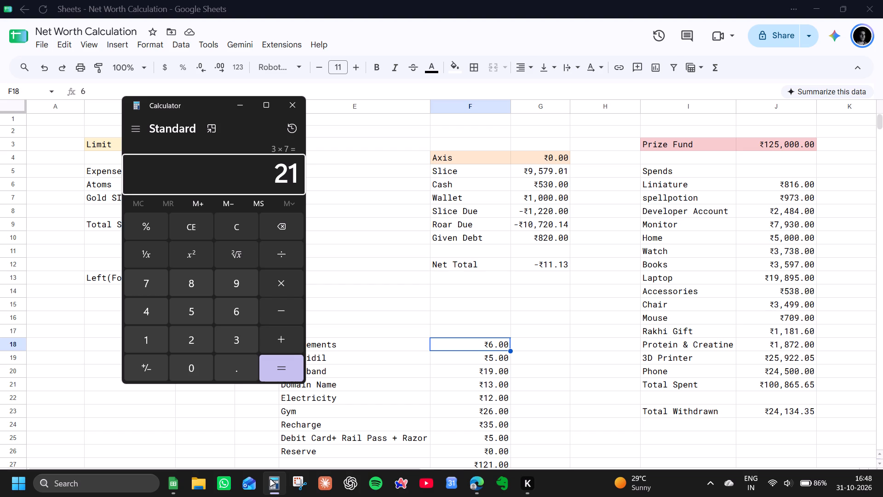
left_click(370, 398)
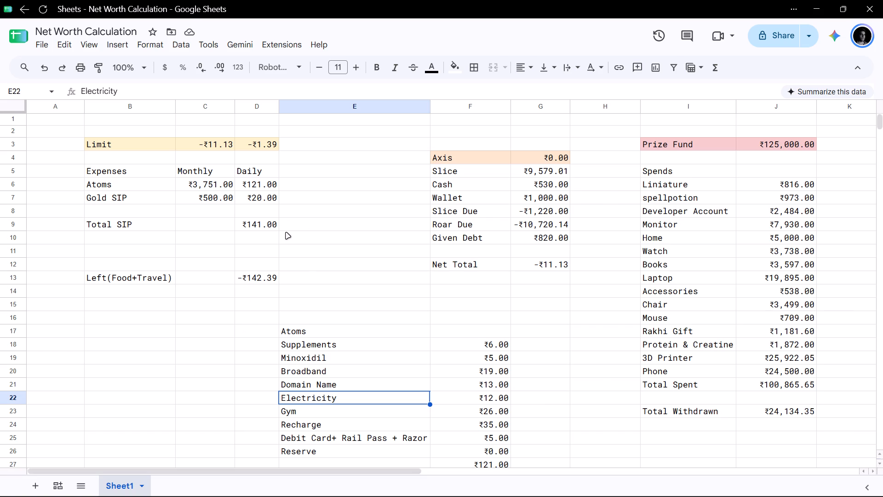
Enter the formula =D9*30 in E9 to calculate the 30-day amount of the daily Total SIP.
left_click(247, 246)
left_click(252, 236)
left_click(258, 229)
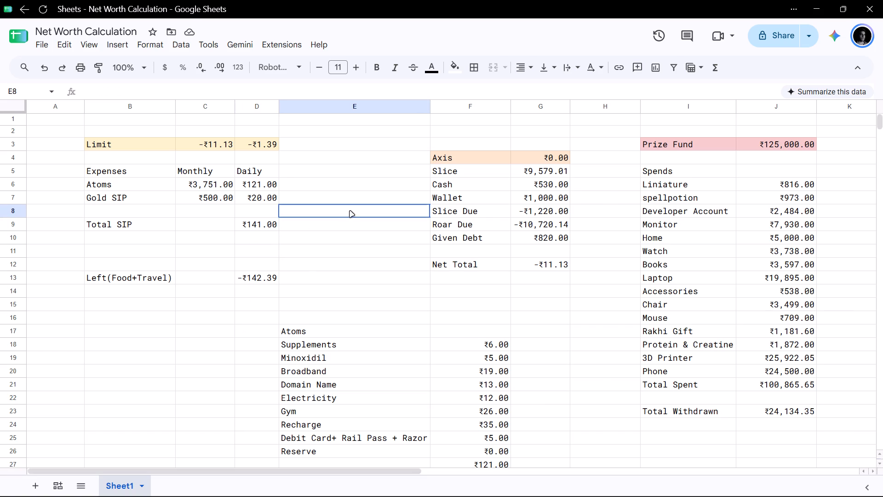
left_click(350, 211)
left_click(334, 225)
left_click(172, 91)
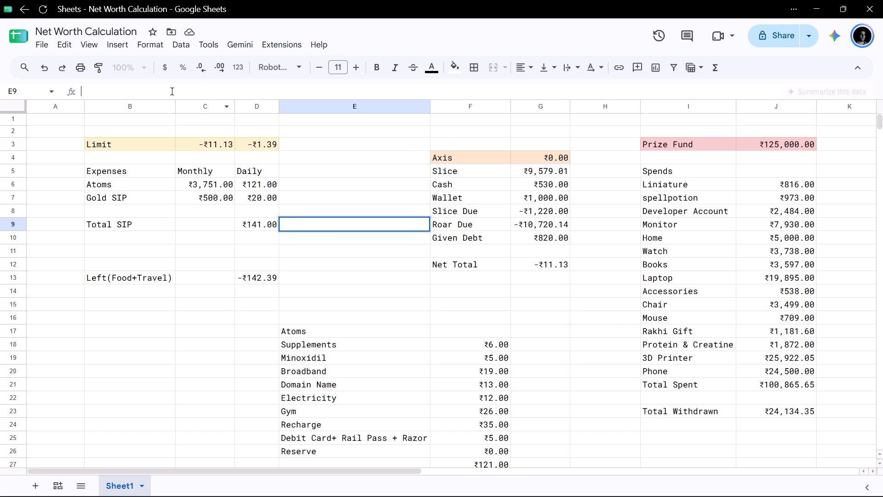
key("equal")
left_click(242, 220)
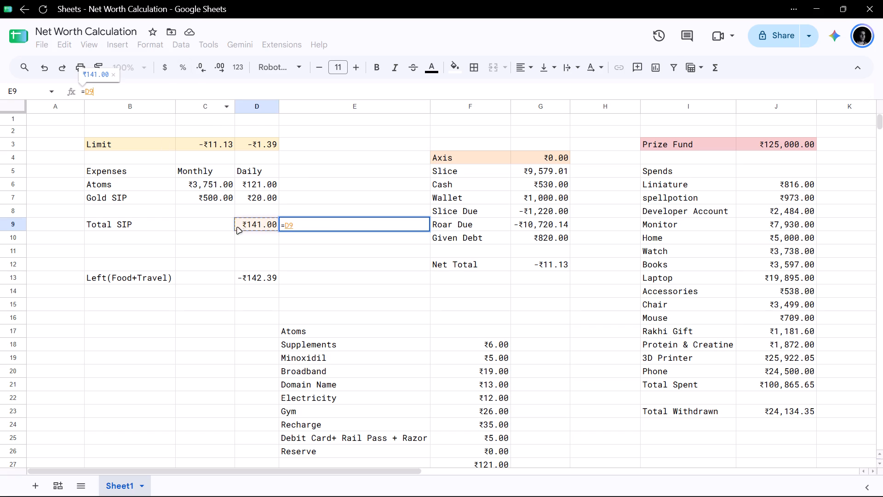
left_click(205, 94)
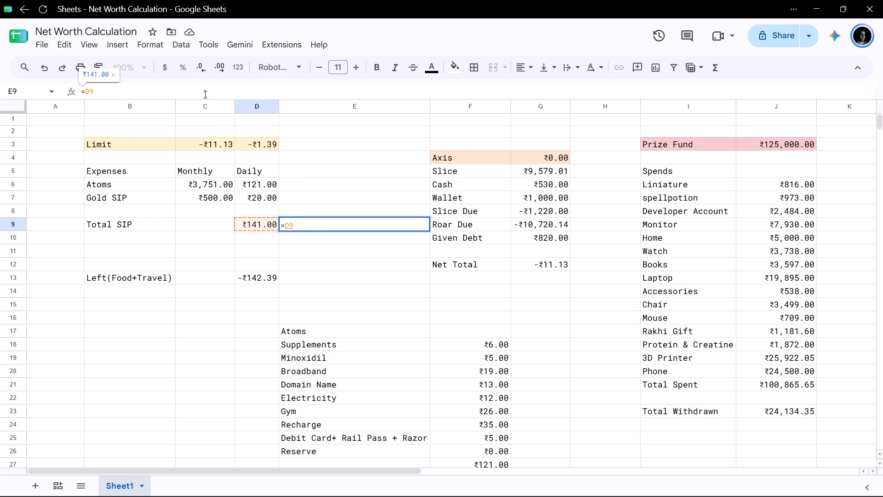
type("*3")
key("0")
key("Return")
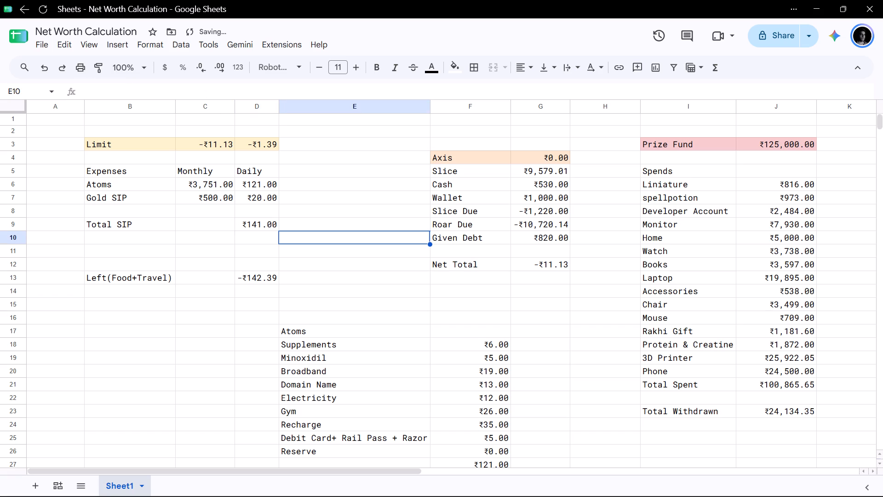
key("Up")
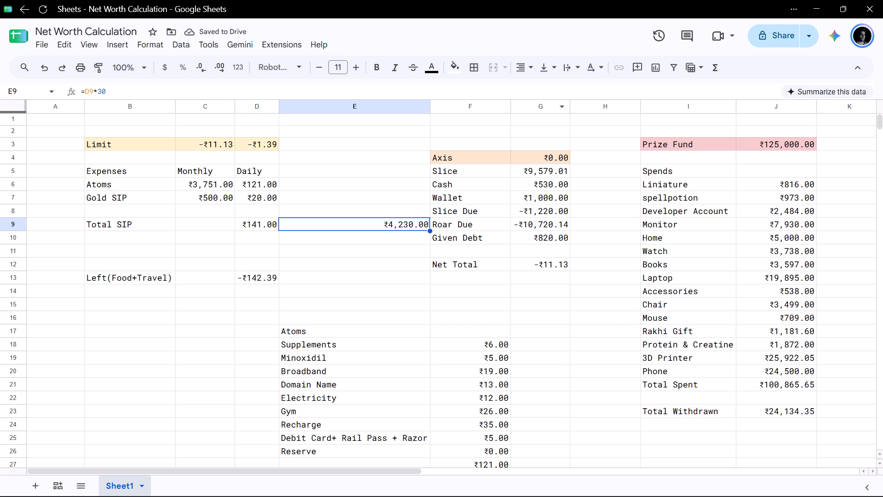
Narrow column E to roughly 60% of its width, keeping the E9 amount fully readable.
double_click(431, 106)
double_click(279, 109)
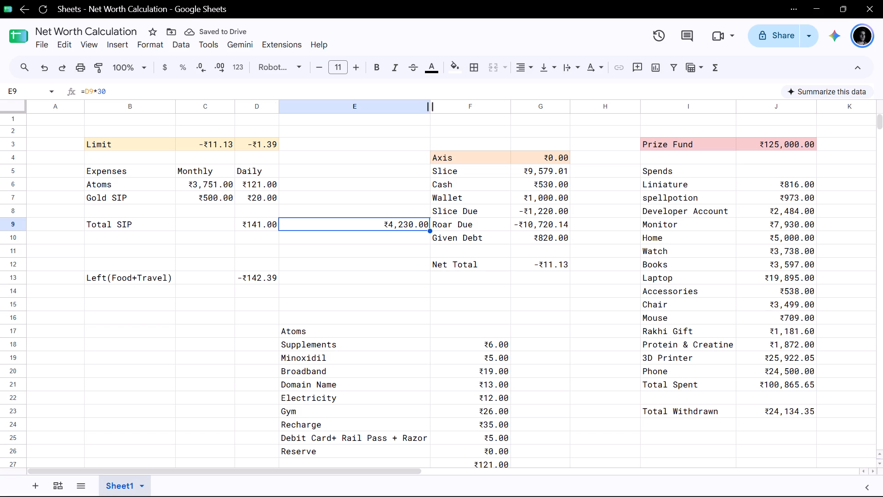
left_click_drag(428, 105, 344, 110)
left_click_drag(344, 110, 357, 109)
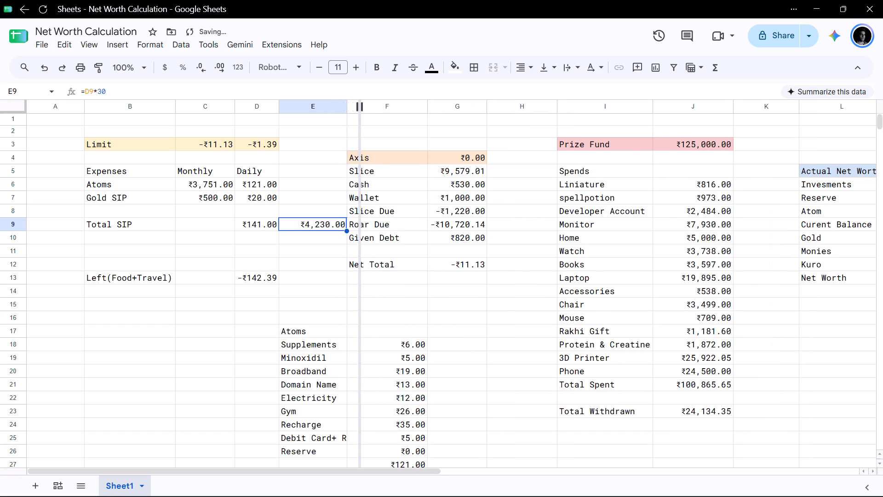
left_click_drag(357, 109, 369, 109)
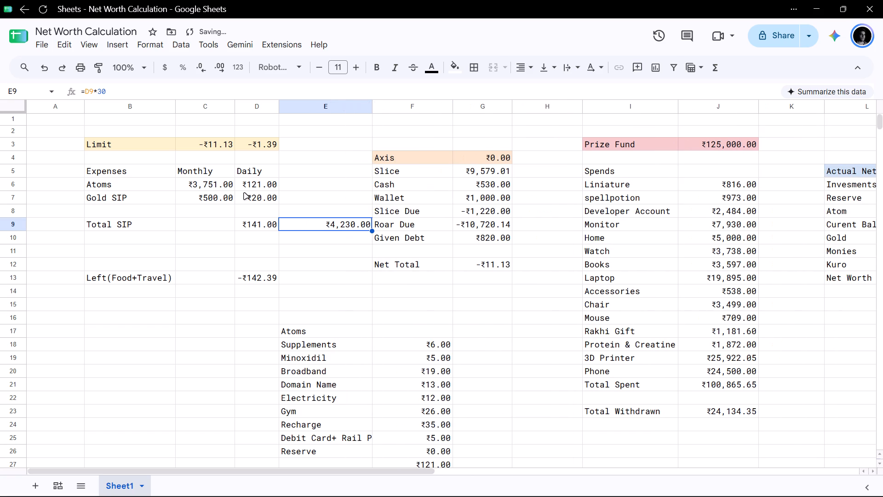
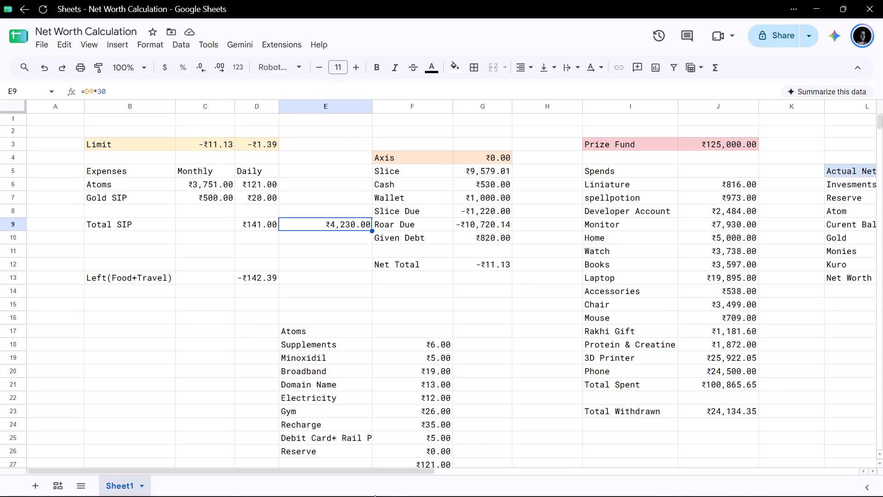
Switch to Calculator and multiply 200 by 6.
left_click(277, 480)
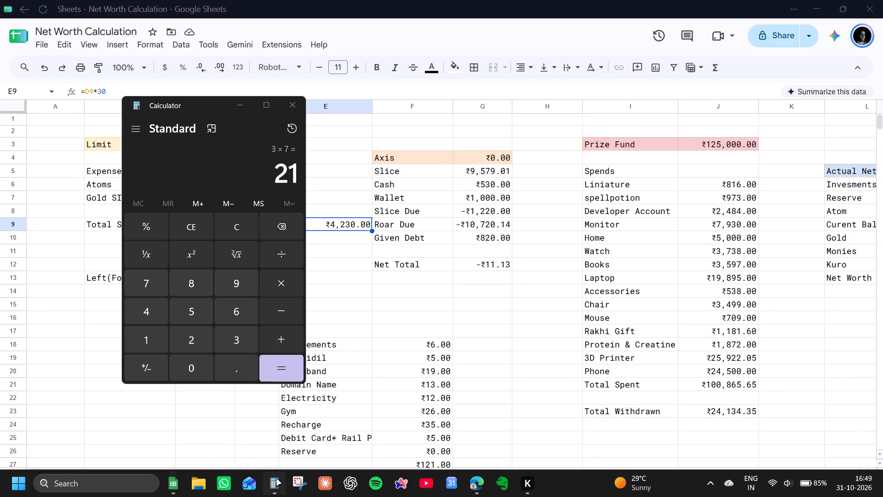
type("2200")
key("BackSpace")
key("BackSpace")
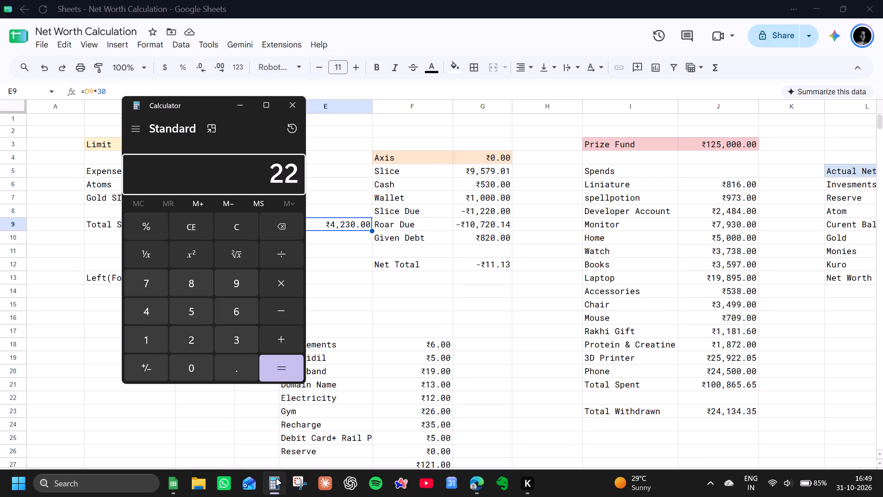
key("BackSpace")
type("00*")
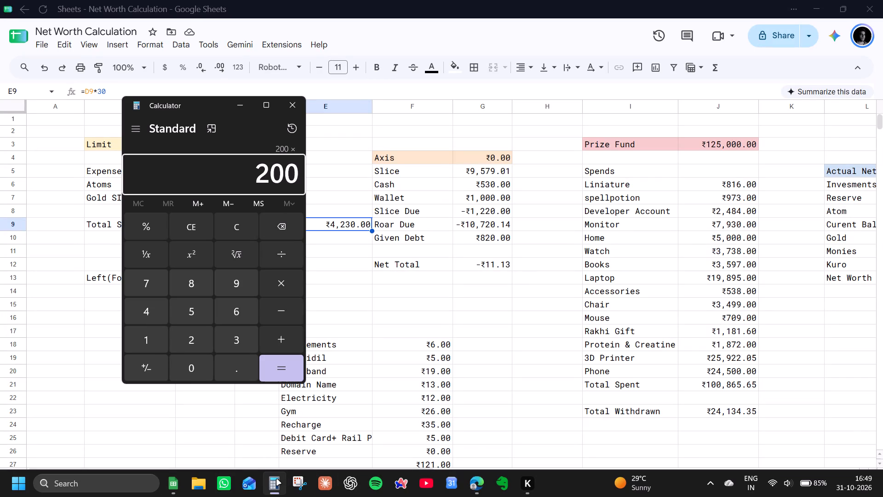
key("6")
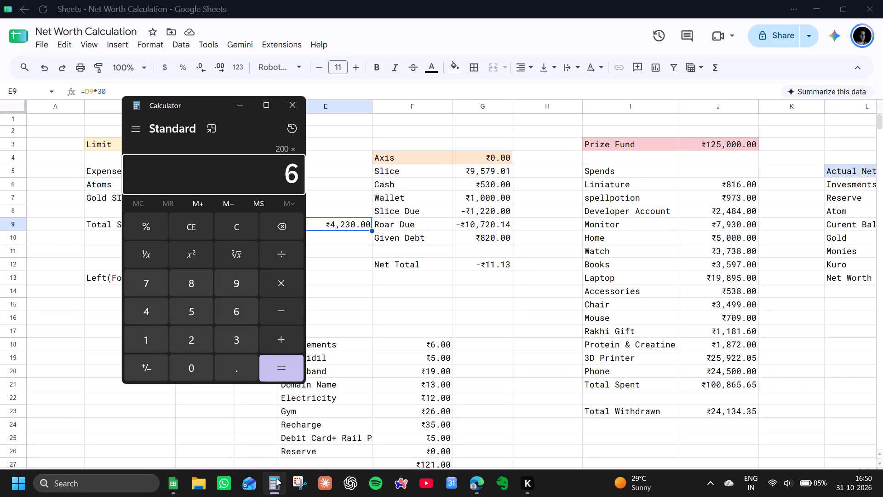
key("Return")
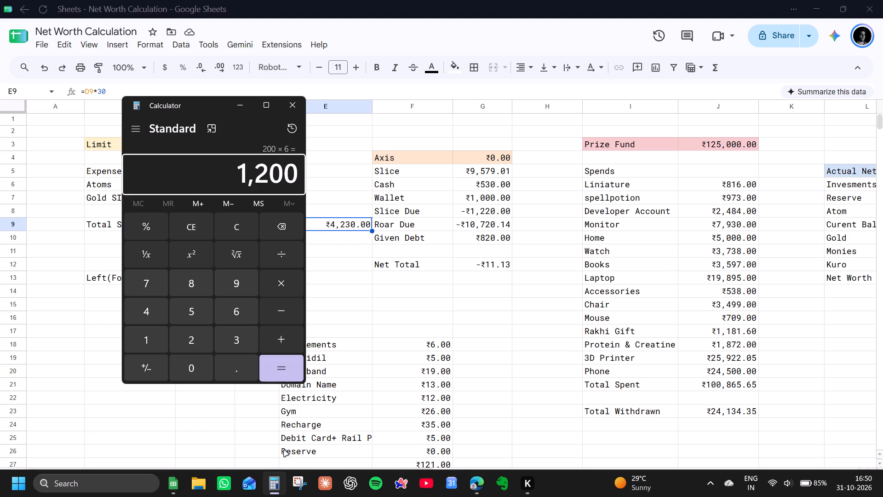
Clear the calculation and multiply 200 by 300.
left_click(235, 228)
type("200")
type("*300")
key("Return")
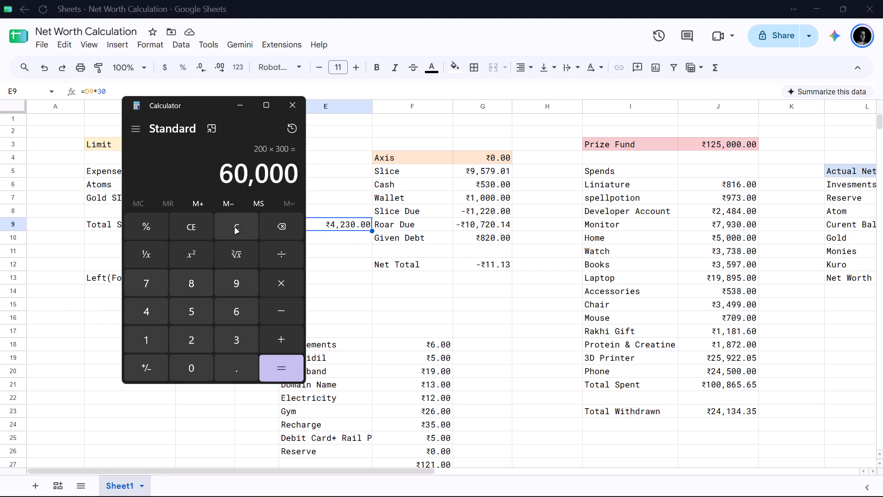
Multiply 200 by 30 from a cleared entry, clear the result, and close Calculator.
left_click(245, 231)
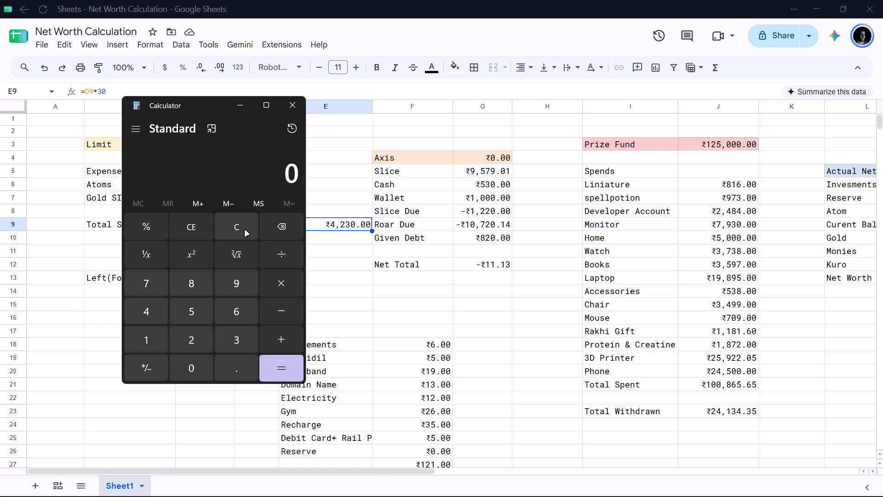
type("200*30")
key("Return")
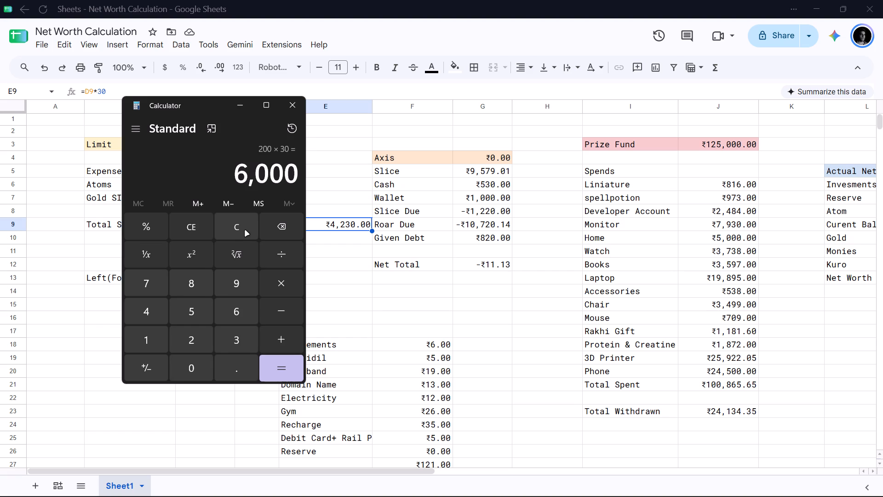
left_click(245, 231)
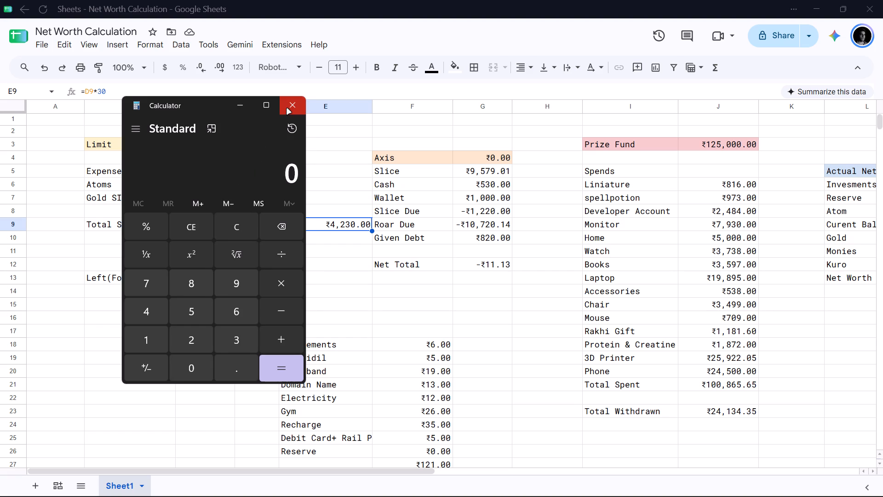
left_click(287, 109)
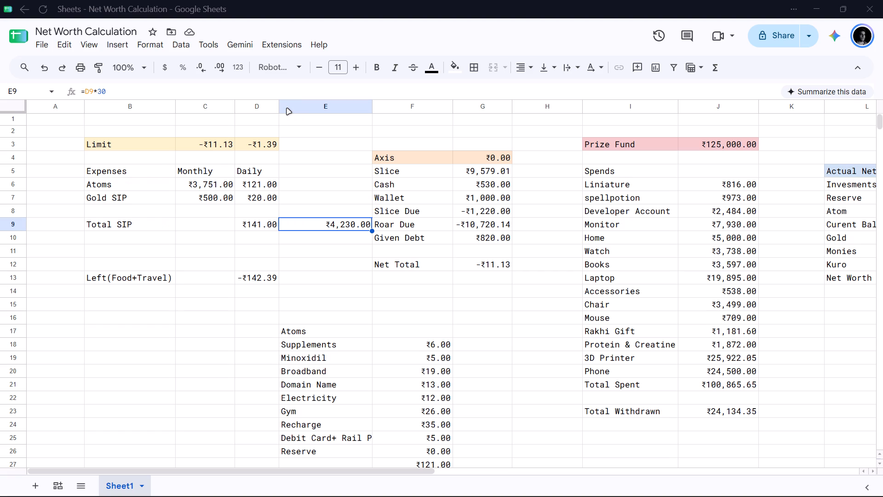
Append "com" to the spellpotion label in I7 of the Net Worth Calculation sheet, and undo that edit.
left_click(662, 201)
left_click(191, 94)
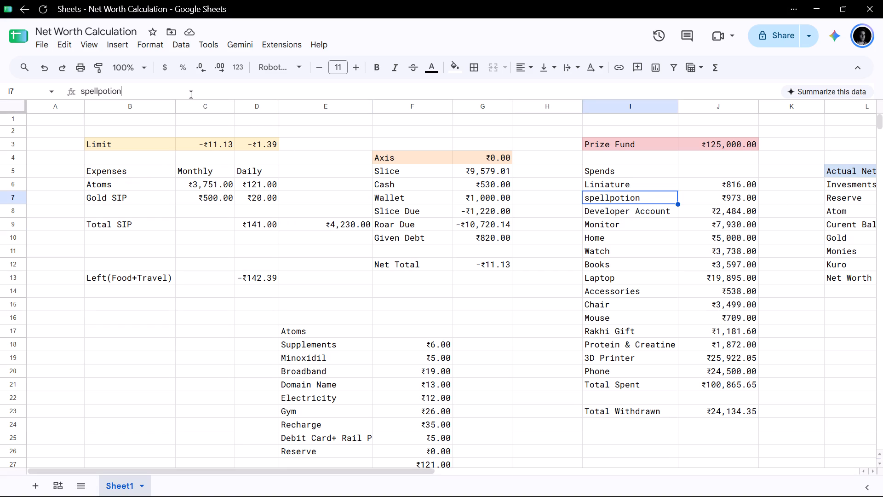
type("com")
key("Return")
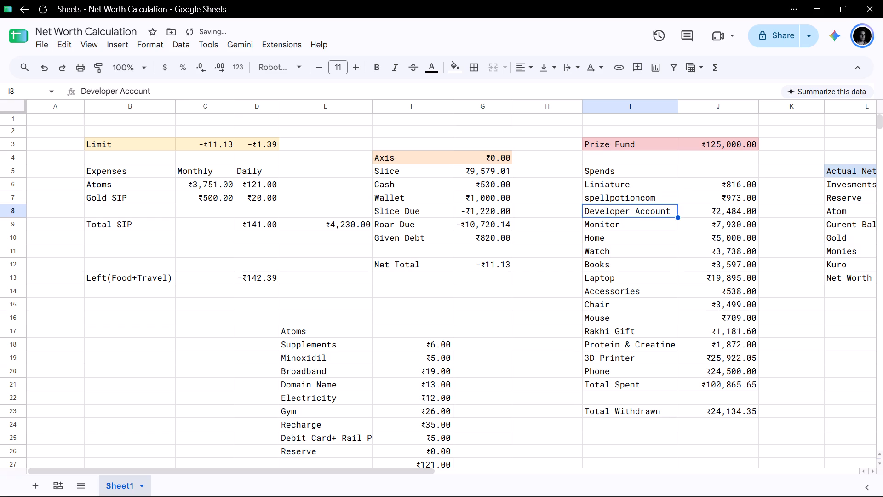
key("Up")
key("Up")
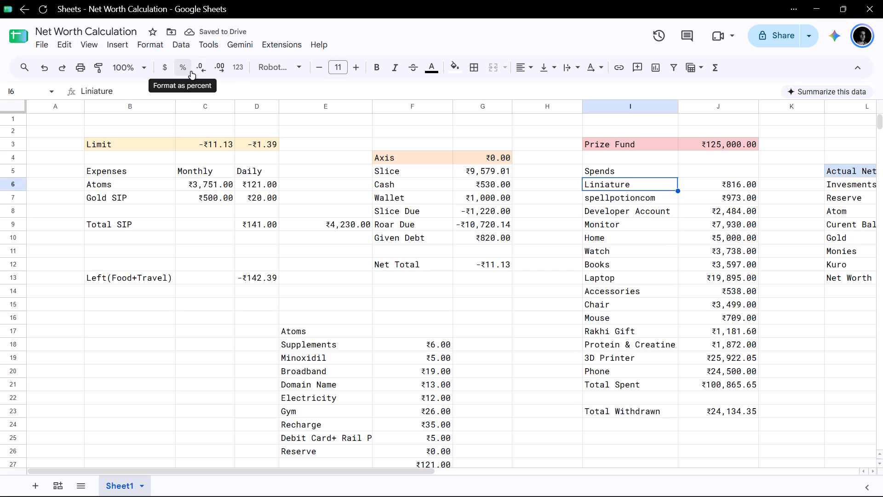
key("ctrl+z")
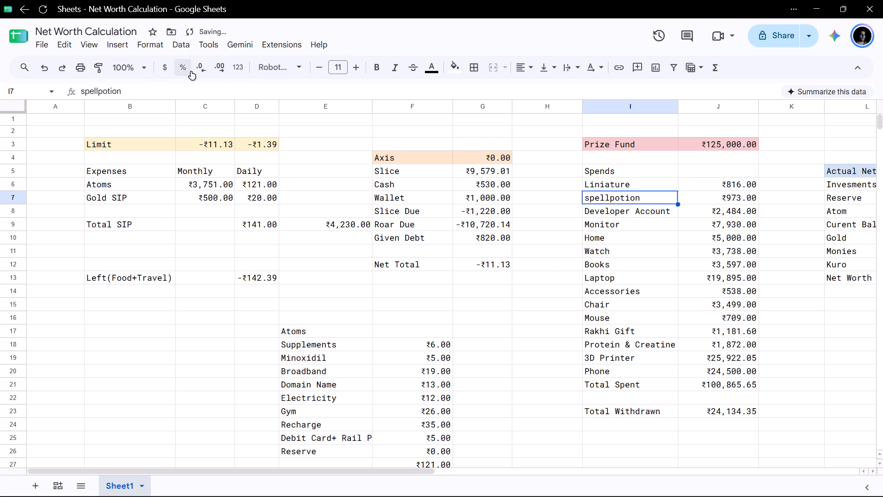
Review the Prize Fund spends in column I, from Developer Account down to the rows around Total Spent.
key("Down")
key("Down")
key("Down")
key("Down")
key("Down")
key("Down")
key("Down")
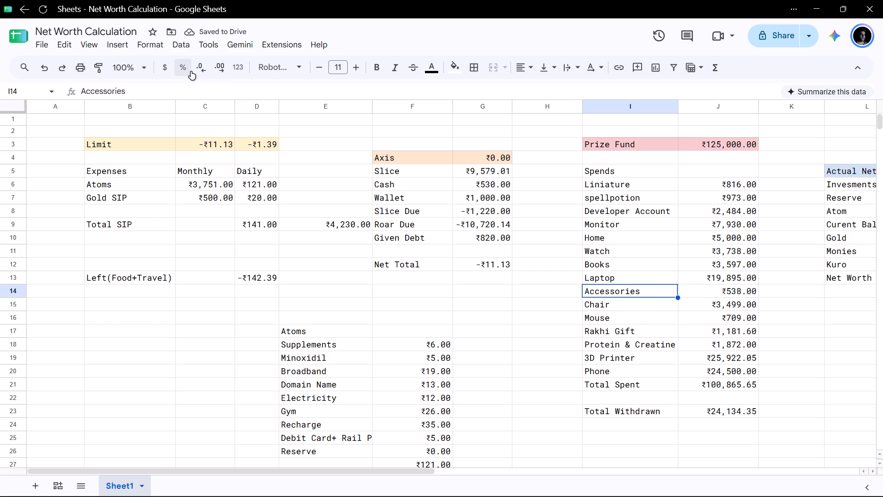
key("Down")
key("Down")
key("Down")
key("Down")
key("Down")
key("Down")
key("Down")
key("Down")
key("Up")
key("Up")
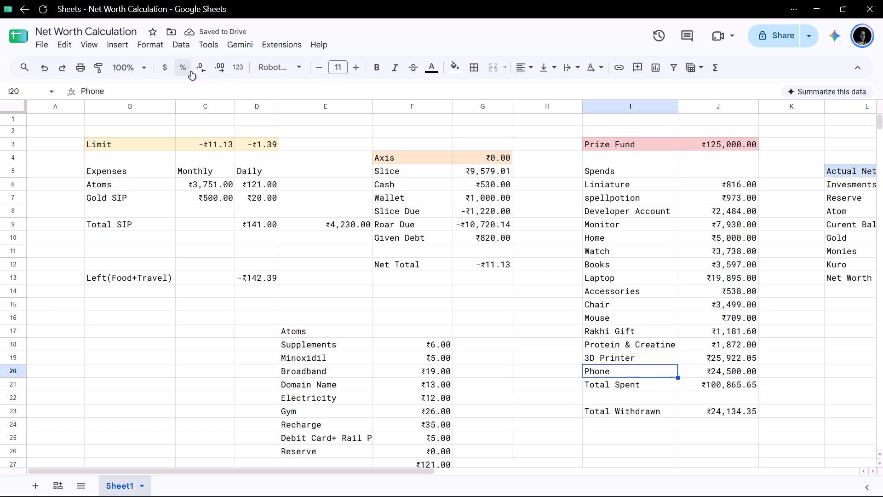
key("Up")
key("Up")
key("Up")
key("Up")
key("Up")
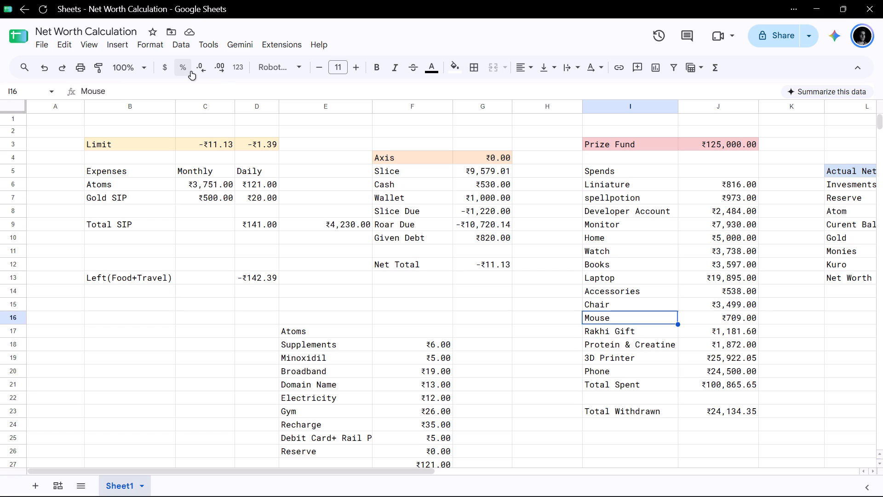
scroll(191, 71, "left", 4)
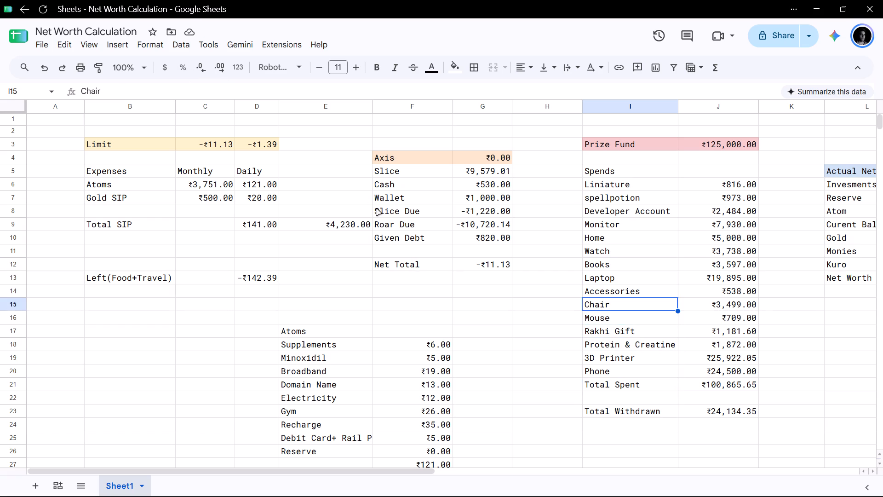
scroll(524, 267, "right", 1)
scroll(524, 267, "left", 4)
scroll(524, 267, "right", 7)
Examine the Atoms expense amounts in column F, from Supplements through Electricity.
key("Left")
key("Left")
key("Left")
key("Up")
key("Down")
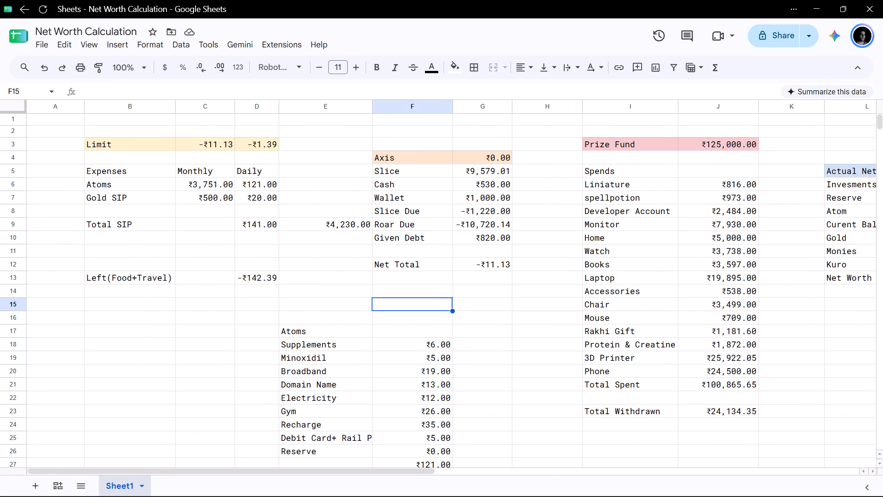
key("Down")
key("Down")
key("Down")
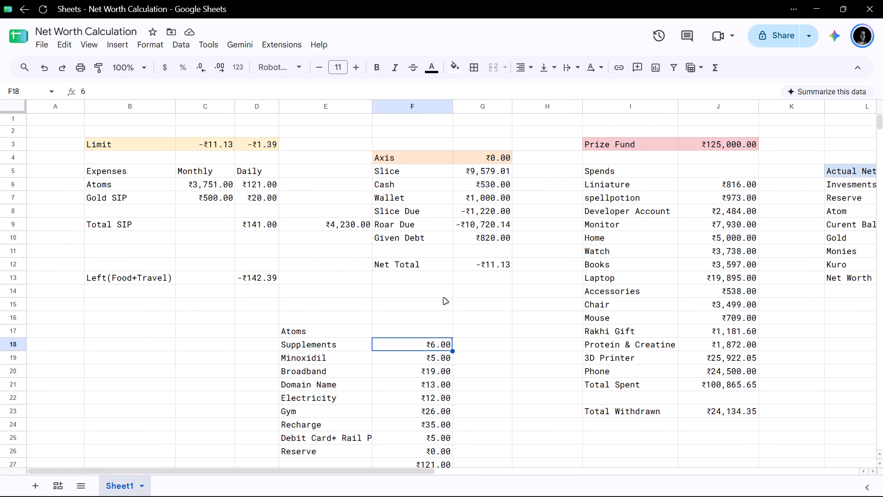
key("Down")
key("Up")
key("Up")
key("Down")
key("Down")
key("Up")
key("Up")
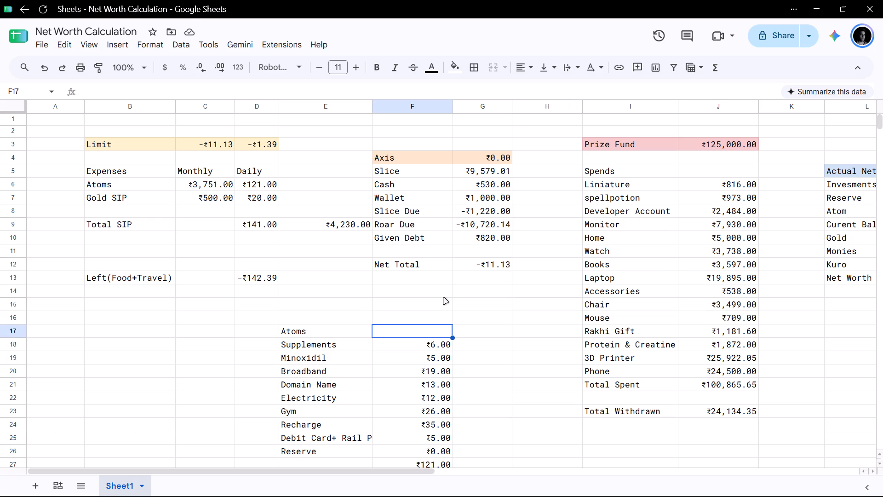
key("Down")
key("Up")
key("Down")
key("Up")
key("Down")
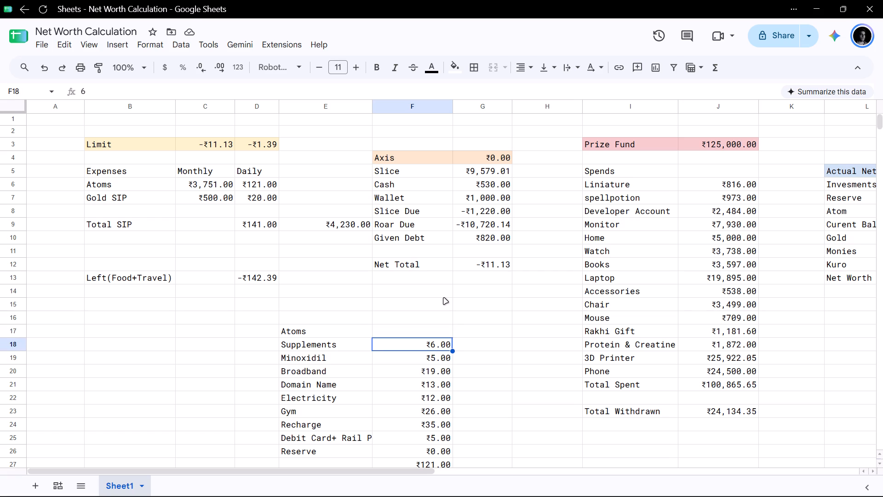
key("Down")
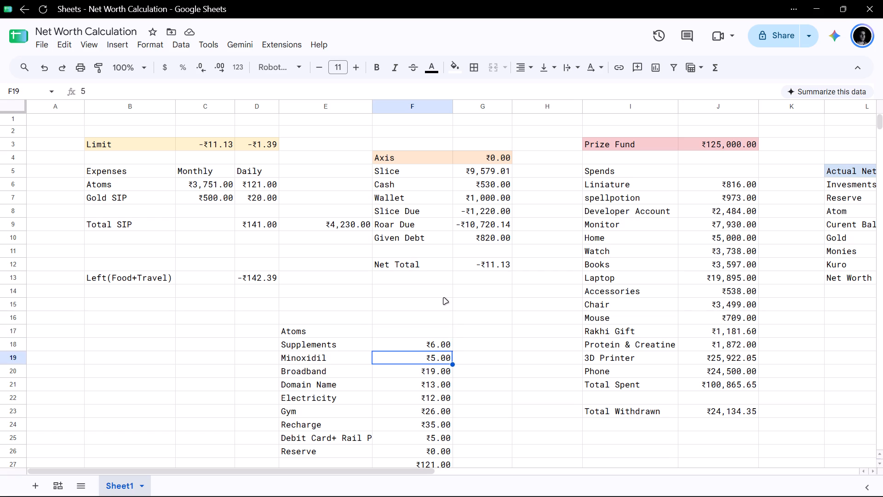
key("Up")
key("Down")
key("Up")
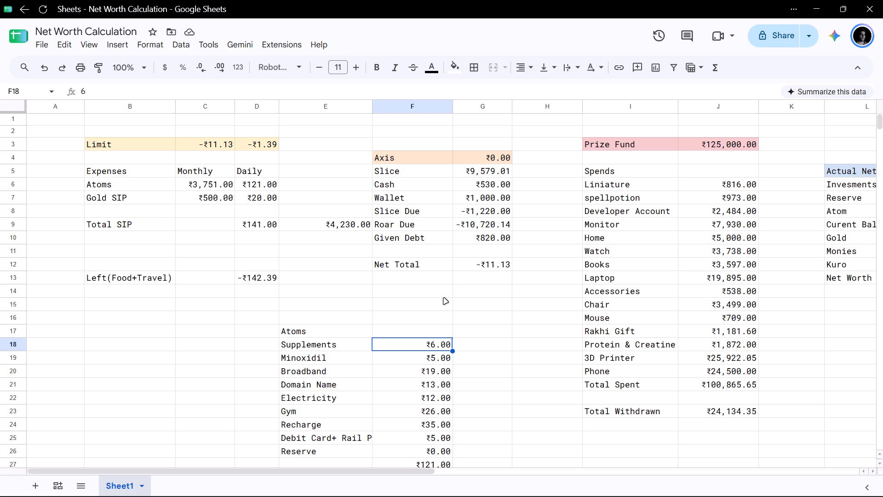
key("Up")
key("Down")
key("Down")
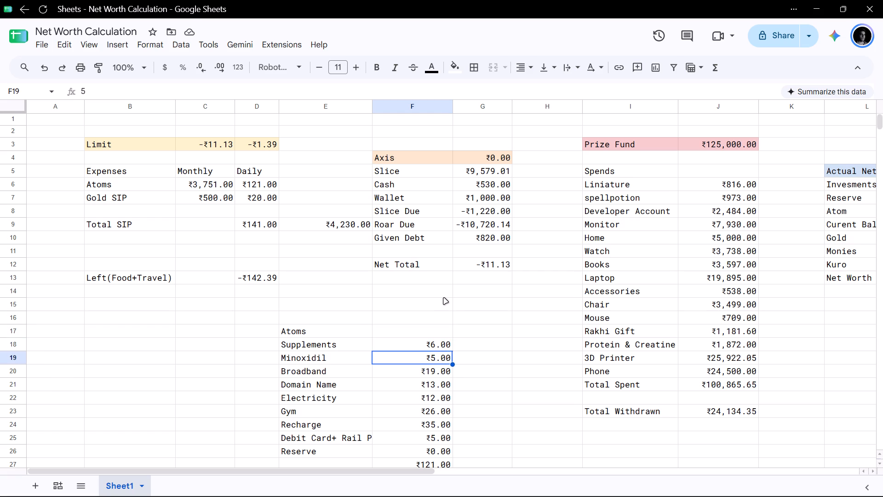
key("Down")
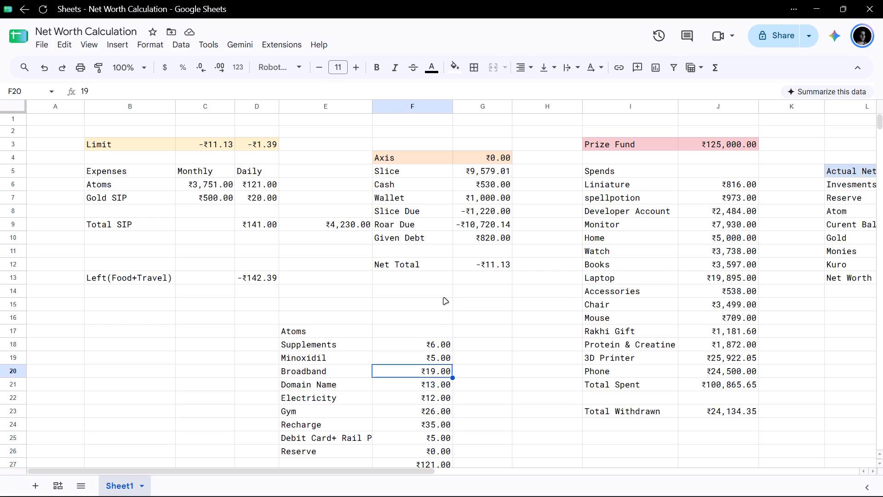
key("Up")
key("Up")
key("Down")
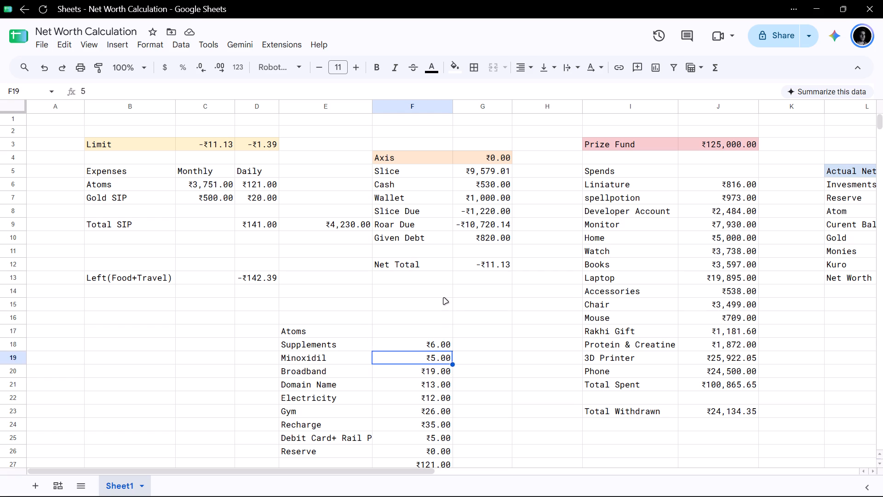
key("Down")
key("Down")
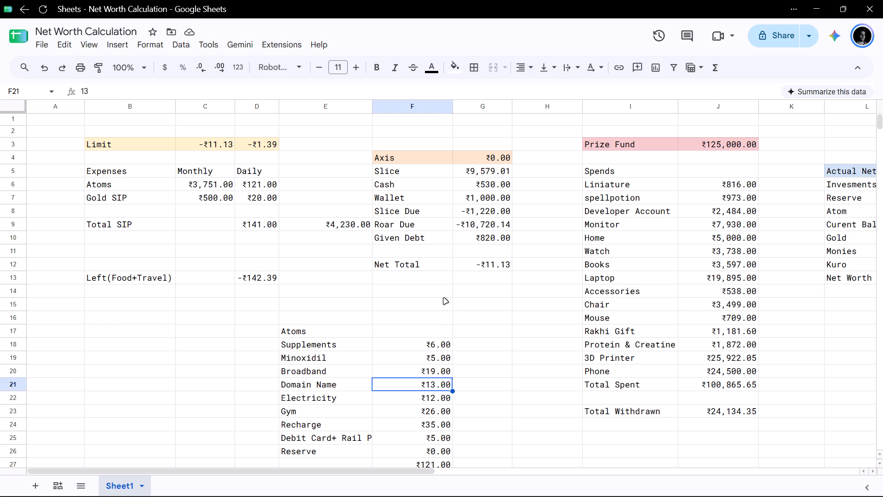
key("Up")
key("Down")
key("Down")
key("Up")
key("Up")
key("Up")
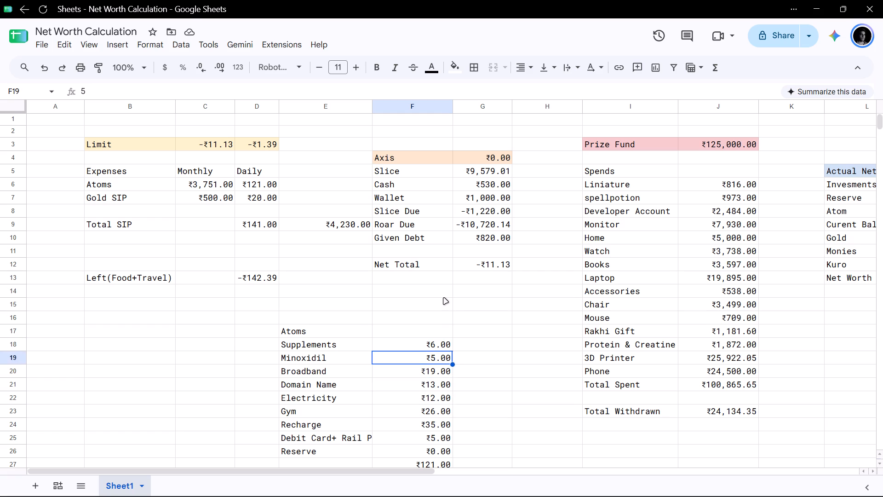
key("Up")
key("Down")
key("Down")
key("Down")
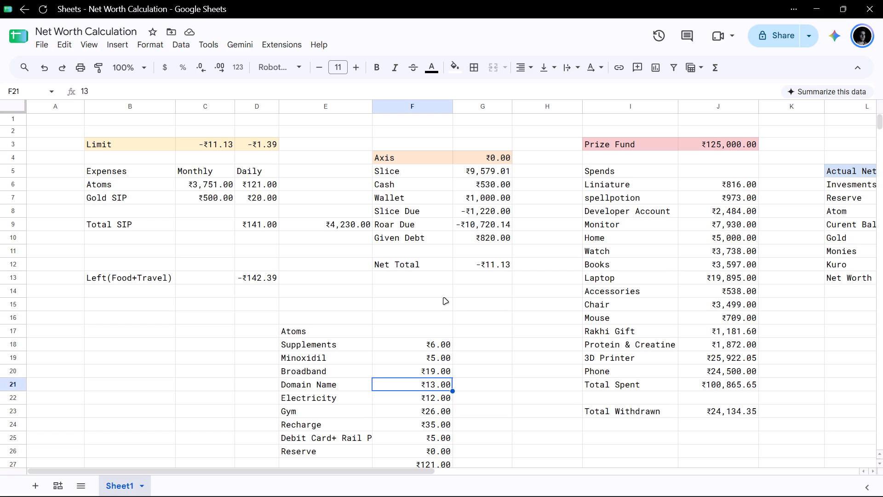
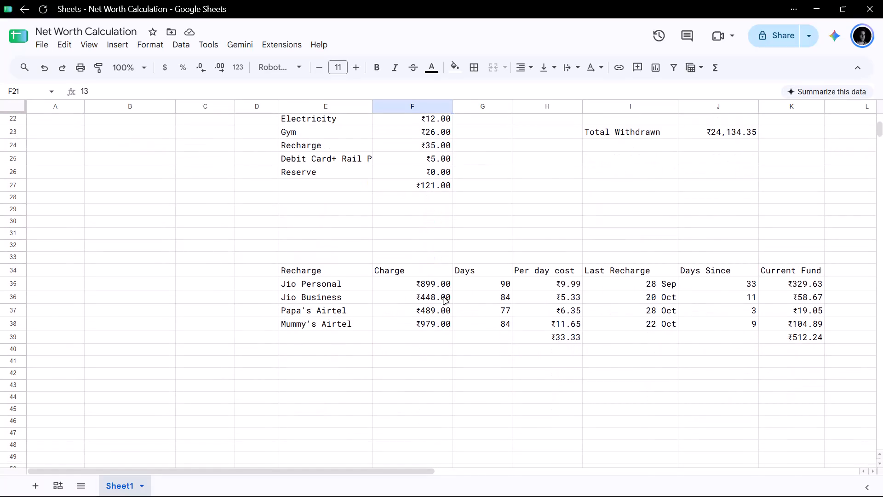
Examine the Charge amounts in the Recharge table's column F, from Jio Personal through Mummy's Airtel.
scroll(444, 298, "left", 3)
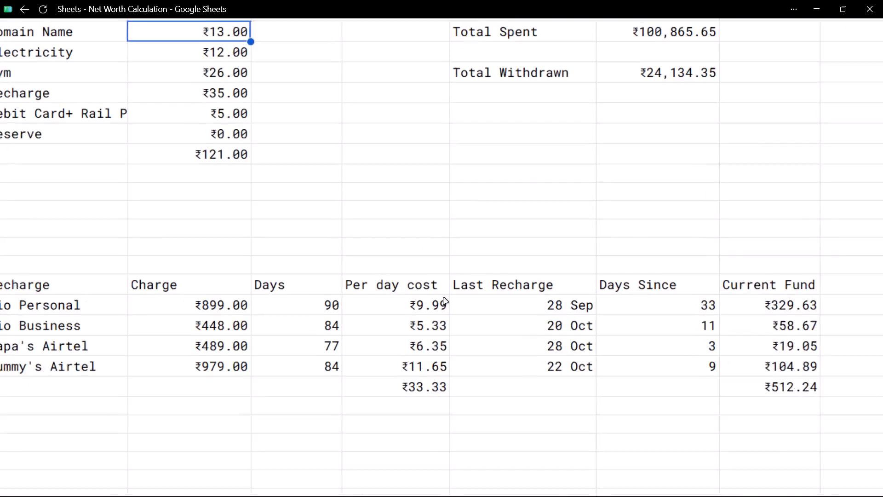
scroll(444, 298, "up", 1)
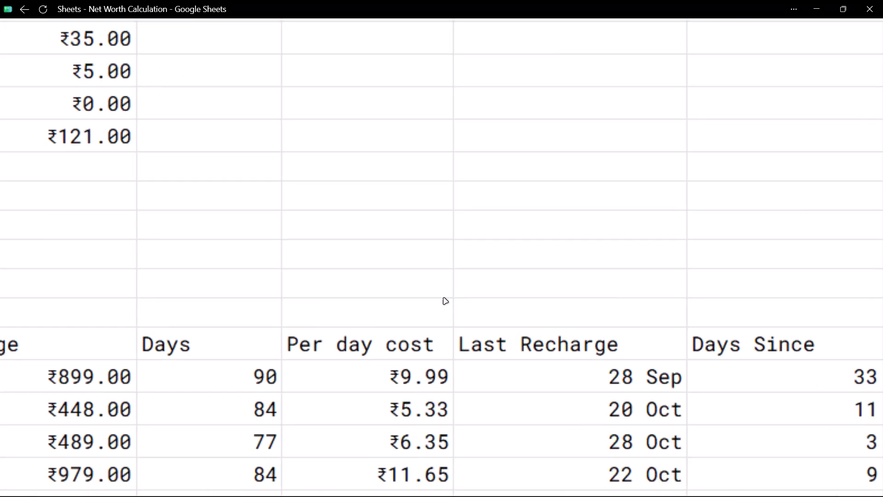
scroll(444, 298, "up", 1)
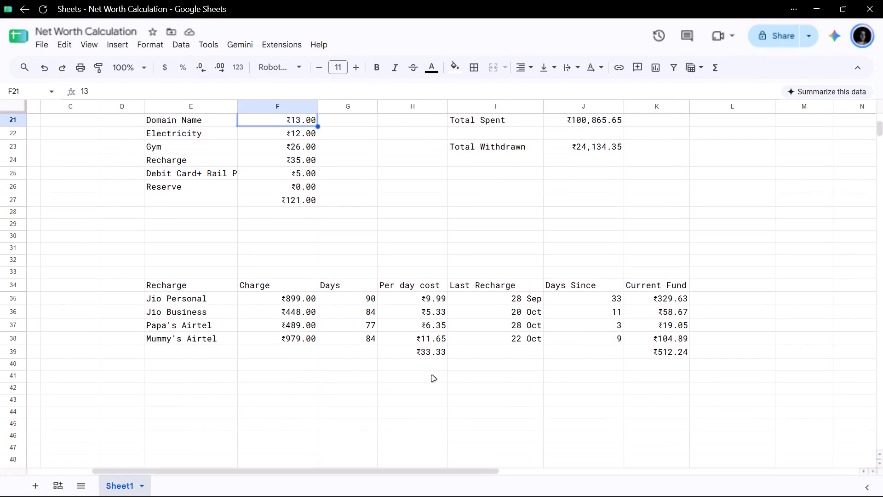
left_click(316, 320)
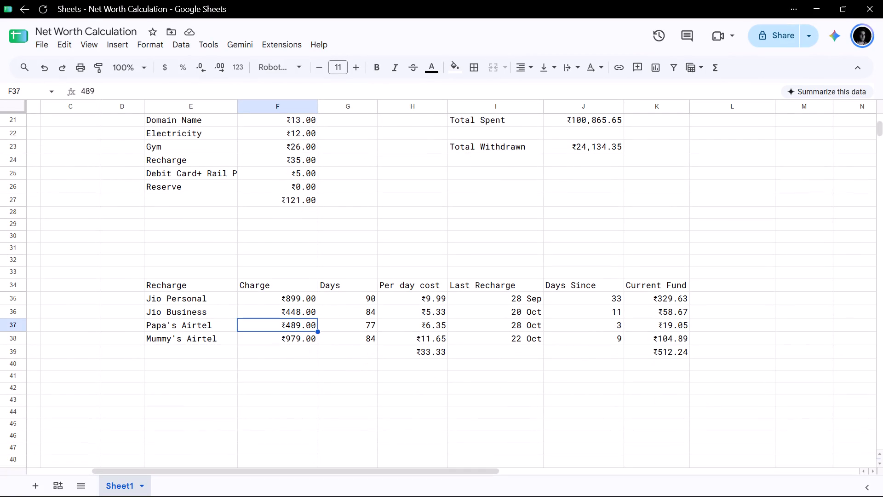
key("Up")
key("Up")
key("Down")
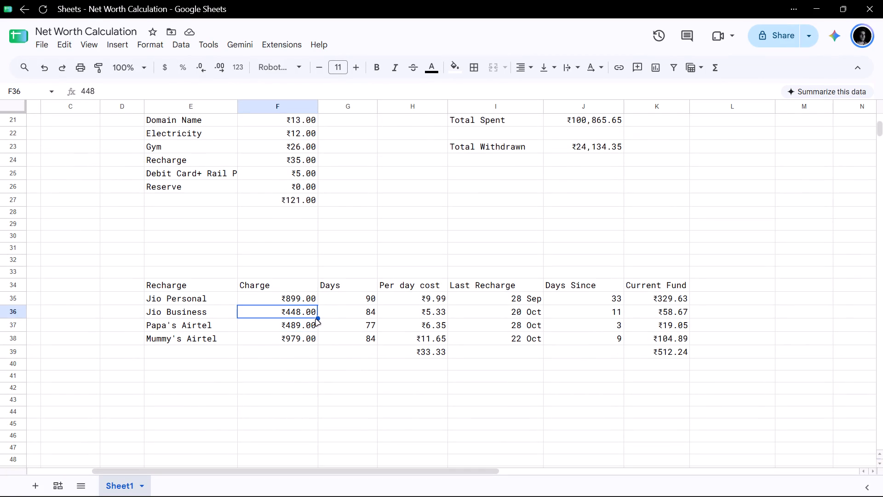
key("Down")
key("Down")
key("Down")
key("Up")
key("Up")
key("Up")
key("Up")
key("Down")
key("Down")
key("Down")
key("Down")
key("Down")
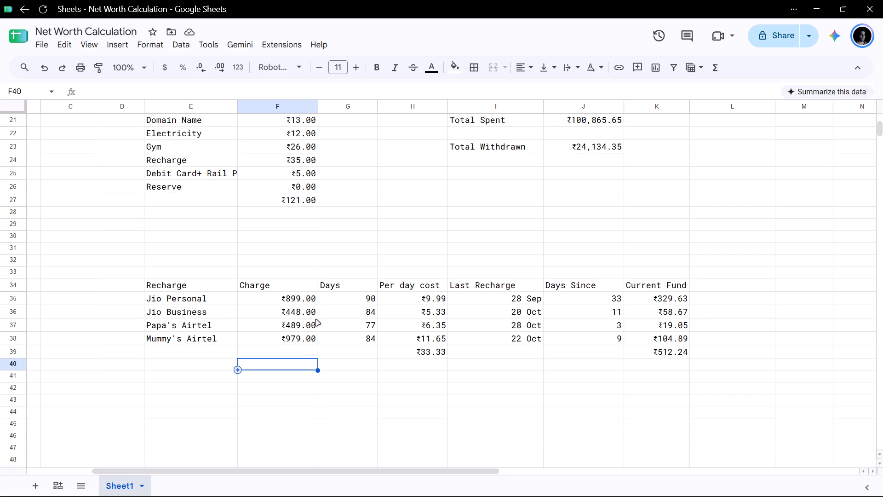
key("Up")
key("Up")
key("Up")
key("Up")
key("Up")
Examine the Jio Personal row across its days and per-day cost, and the account names in column E.
key("Right")
key("Right")
key("Right")
key("Right")
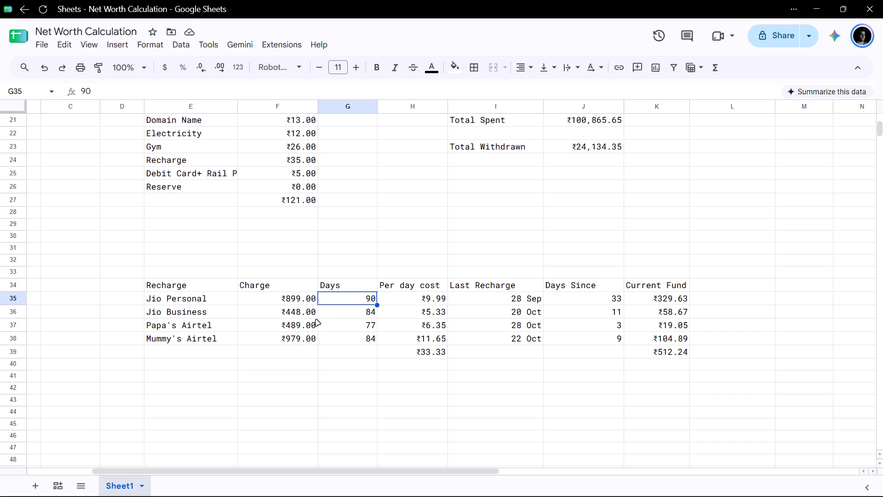
key("Right")
key("Right")
key("Left")
key("Left")
key("Left")
key("Left")
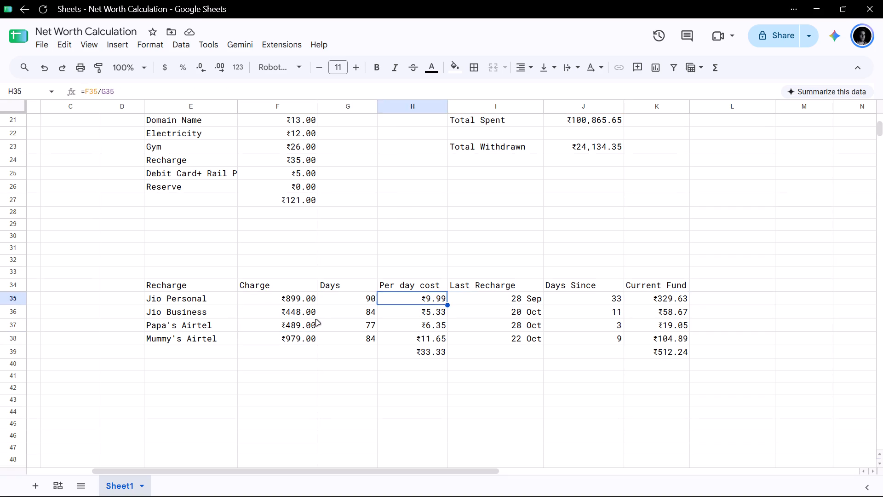
key("Left")
key("Left")
key("Left")
key("Down")
key("Down")
key("Down")
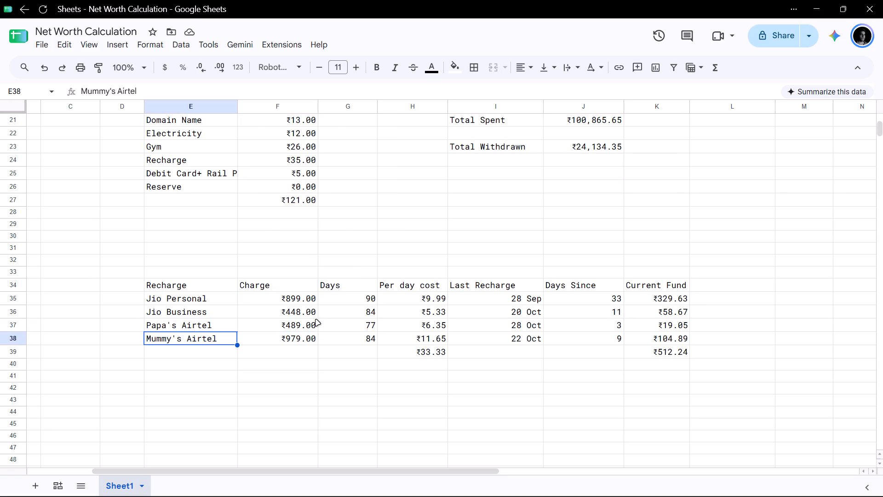
Look over the Atoms expense names in column E above the Recharge table, returning to the table's header.
key("Up")
key("Up")
key("Up")
key("Up")
key("Up")
key("Up")
key("Up")
key("Up")
key("Up")
key("Up")
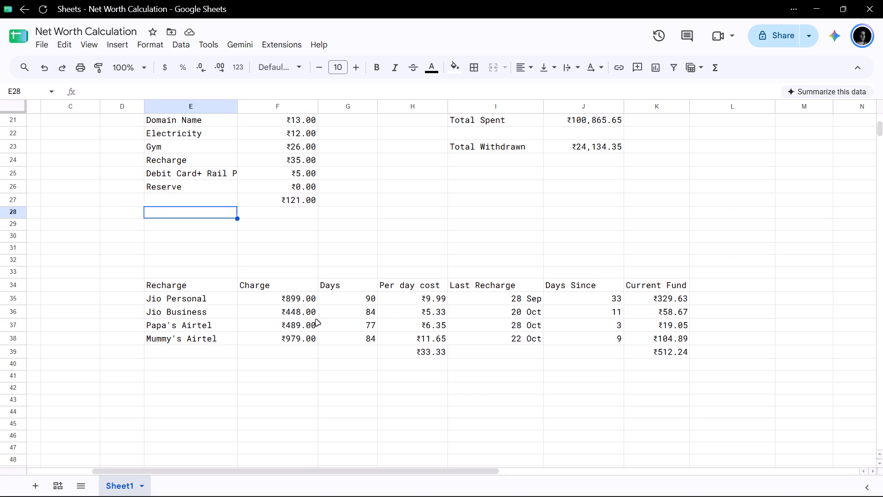
key("Up")
key("Up")
key("Up")
key("Up")
key("Up")
key("Up")
key("Up")
key("Up")
key("Up")
key("Up")
key("Up")
key("Up")
key("Up")
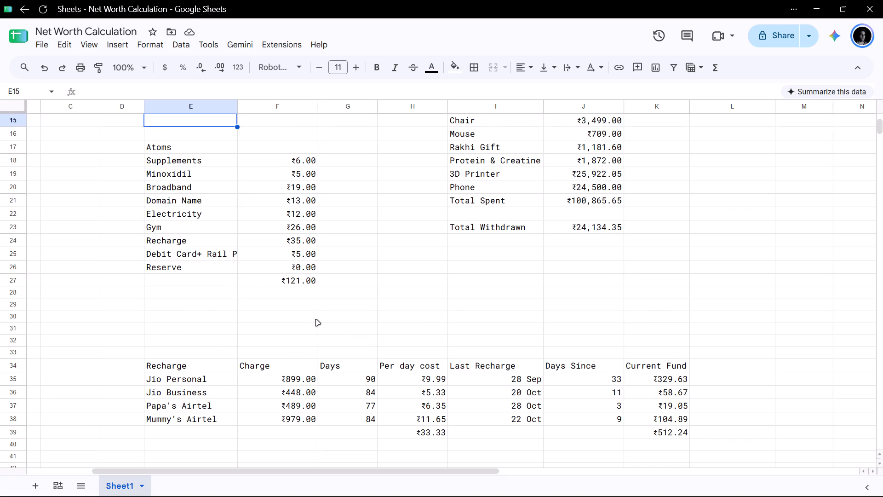
key("Down")
key("Down")
key("Down")
key("Down")
key("Down")
key("Down")
key("Down")
key("Down")
key("Down")
key("Down")
key("Down")
key("Down")
key("Down")
key("Down")
key("Down")
key("Down")
key("Down")
key("Down")
key("Down")
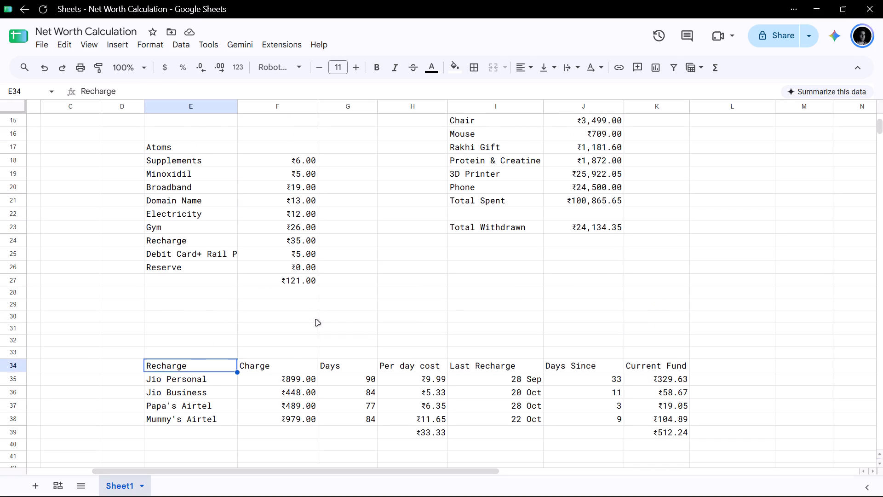
Examine the Jio Personal row from Charge through Per day cost and Last Recharge to Current Fund.
key("Down")
key("Right")
key("Right")
key("Right")
key("Right")
key("Right")
key("Left")
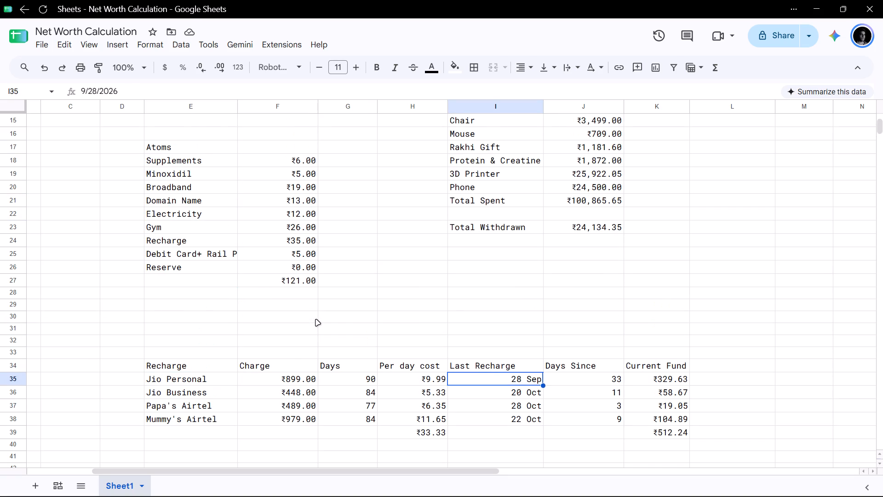
key("Left")
key("Left")
key("Left")
key("Left")
key("Right")
key("Right")
key("Right")
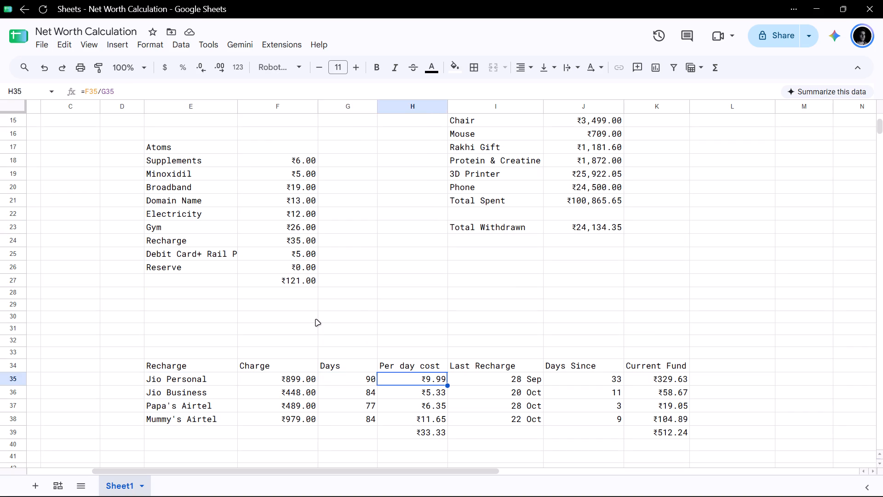
key("Right")
key("Right")
key("Right")
Review the expenses, account balances and Prize Fund sections, and inspect the 30-day Total SIP formula in E9.
scroll(554, 334, "up", 4)
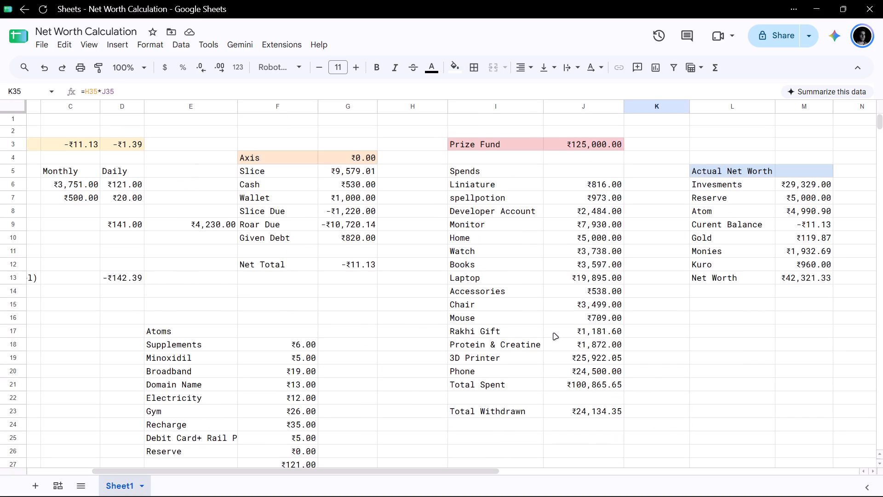
scroll(554, 334, "left", 4)
scroll(554, 334, "right", 4)
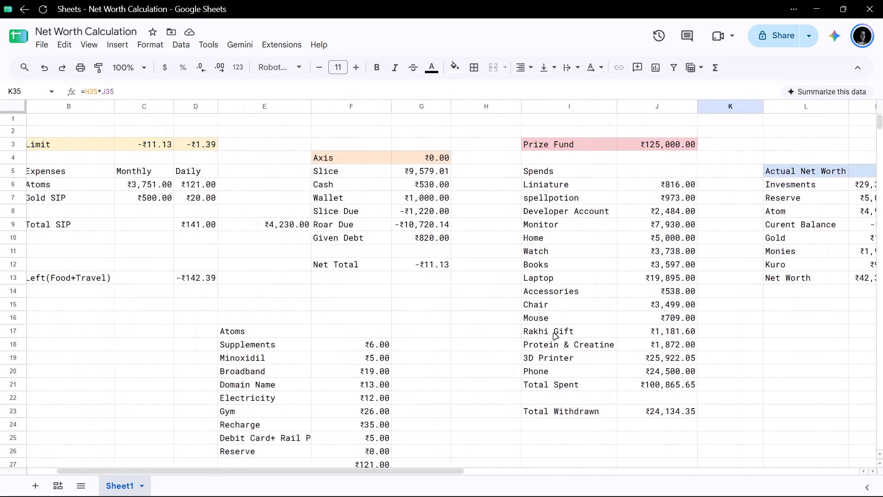
scroll(554, 334, "down", 3)
scroll(554, 334, "up", 7)
scroll(554, 334, "right", 1)
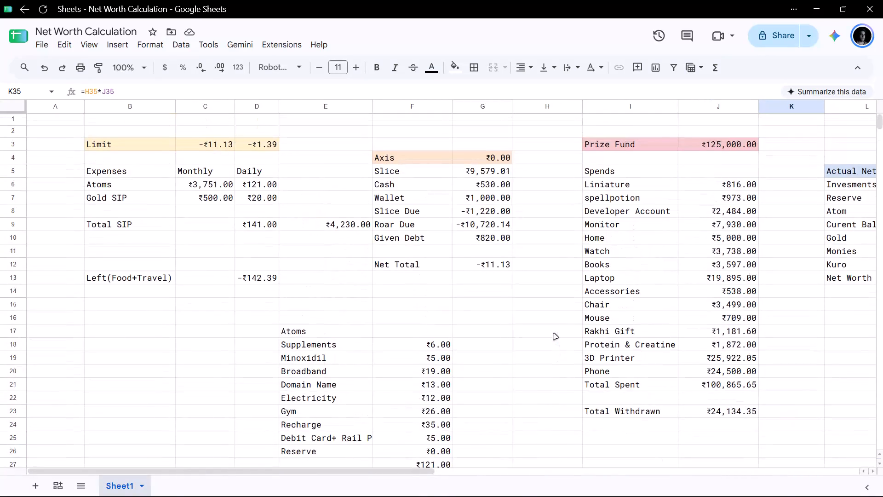
scroll(554, 334, "right", 1)
left_click(333, 233)
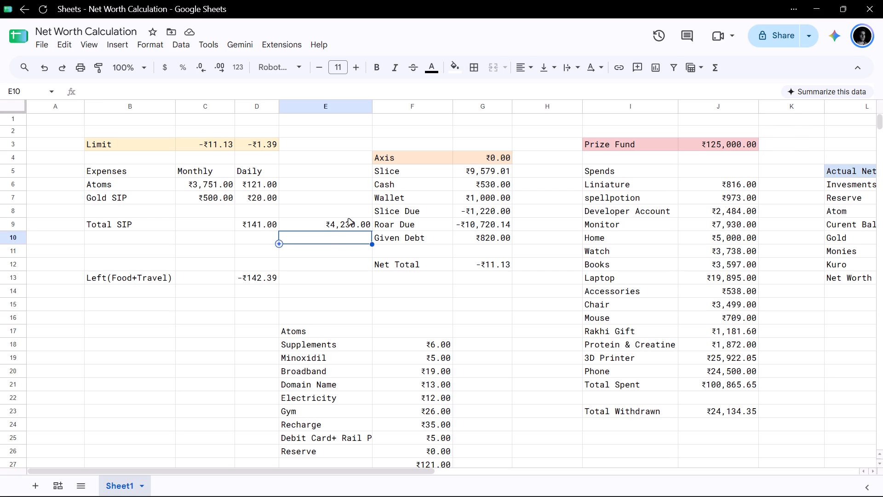
left_click(349, 219)
Set the Recharge amount in the Atoms list, cell F24, to 34 after checking it against the Recharge table.
scroll(470, 317, "down", 3)
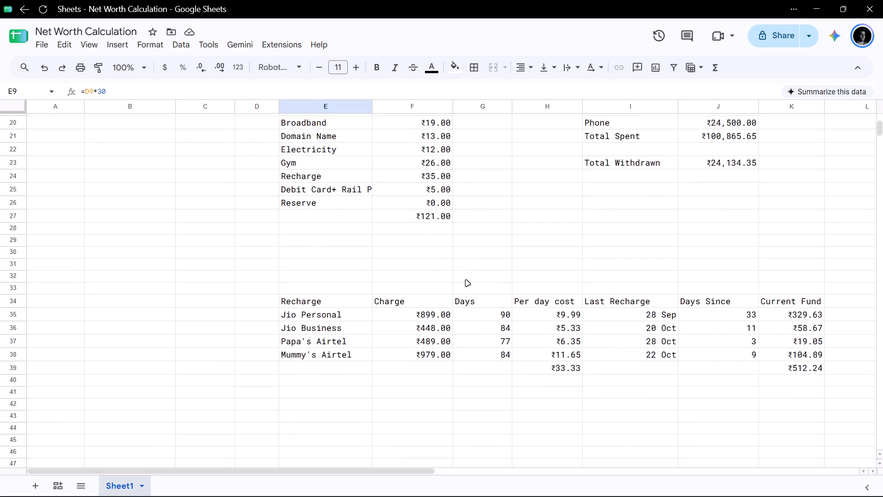
scroll(466, 280, "down", 1)
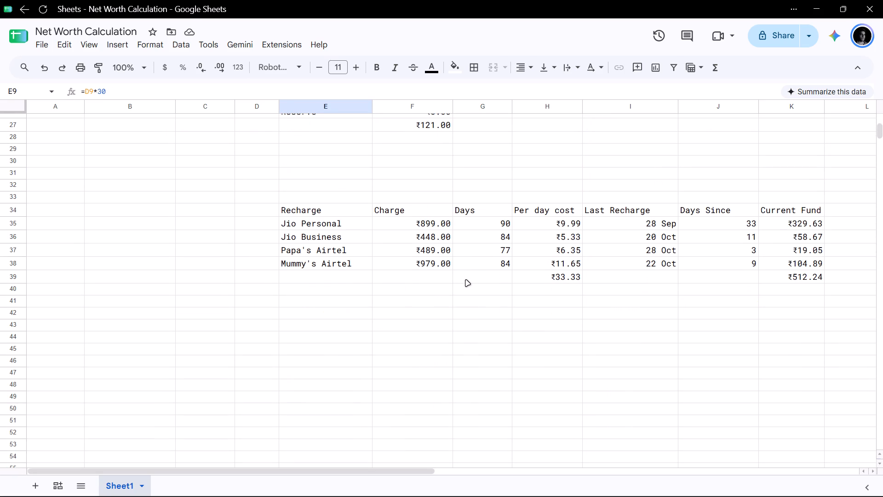
scroll(466, 280, "up", 1)
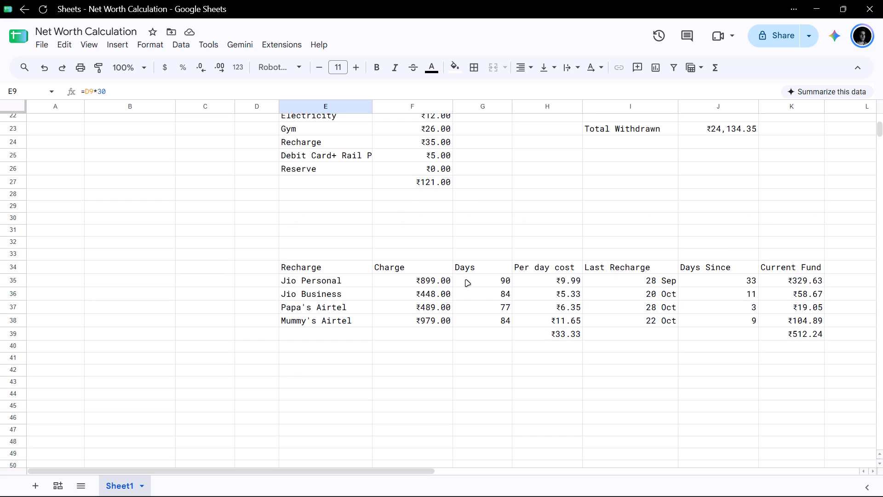
scroll(466, 280, "up", 2)
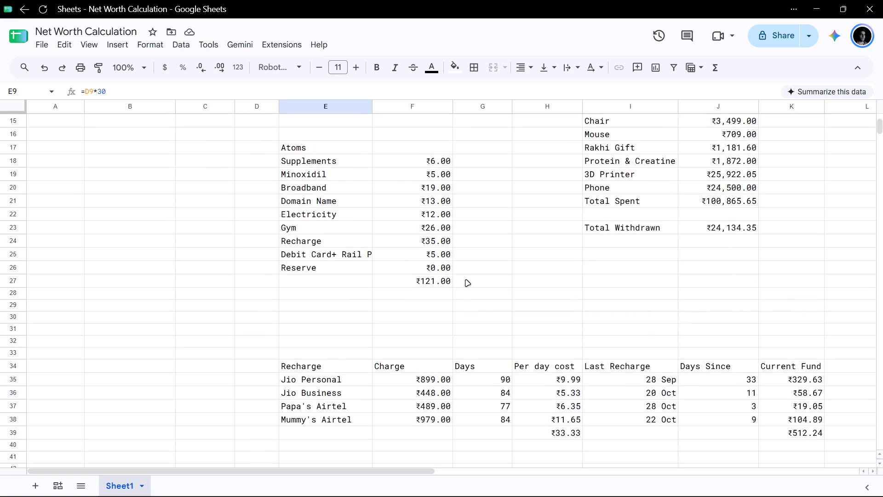
scroll(466, 280, "up", 2)
scroll(466, 280, "down", 1)
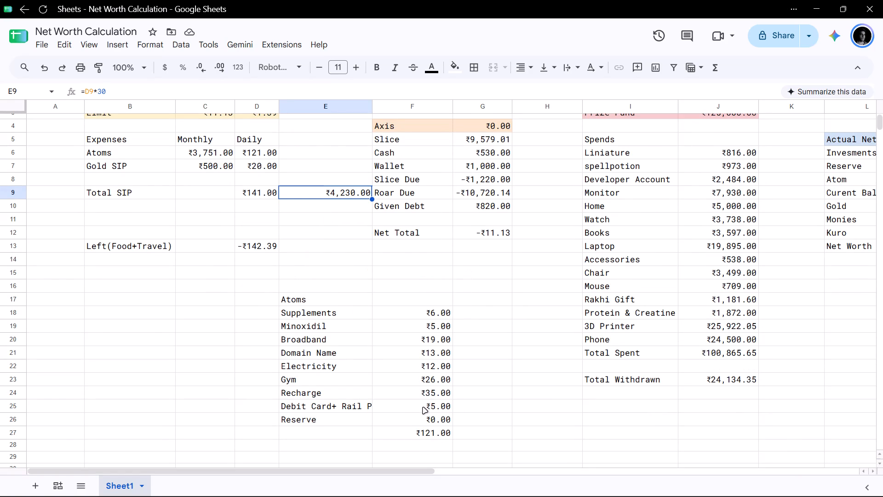
left_click(429, 390)
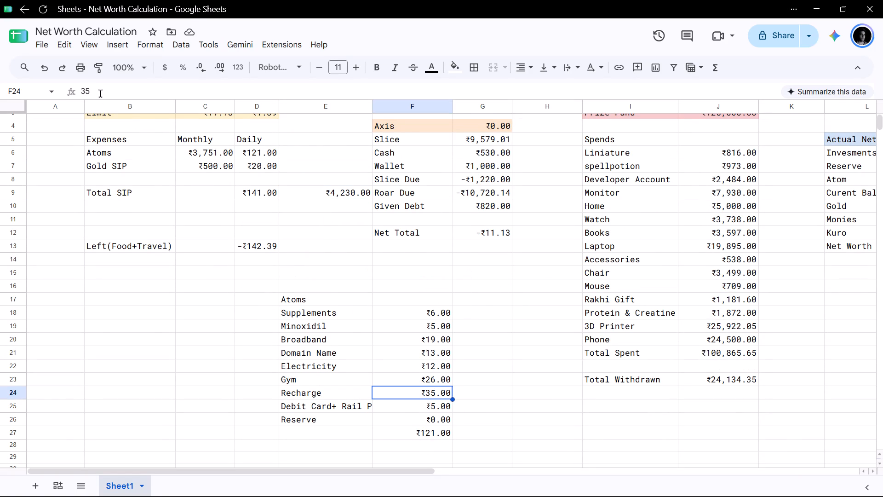
left_click(100, 93)
key("BackSpace")
key("4")
key("Return")
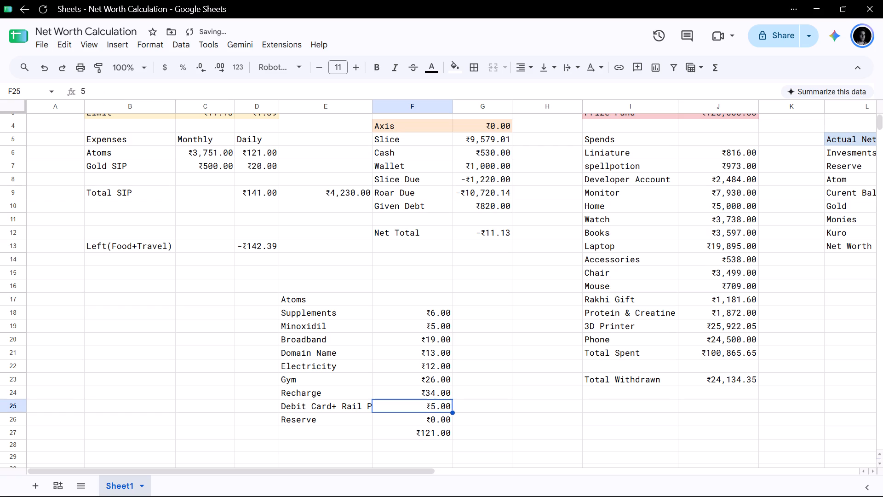
key("Down")
key("Up")
key("Up")
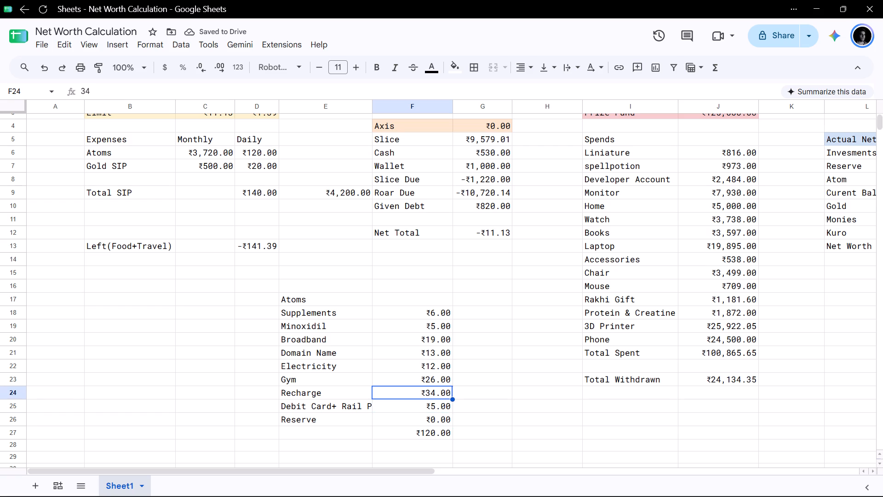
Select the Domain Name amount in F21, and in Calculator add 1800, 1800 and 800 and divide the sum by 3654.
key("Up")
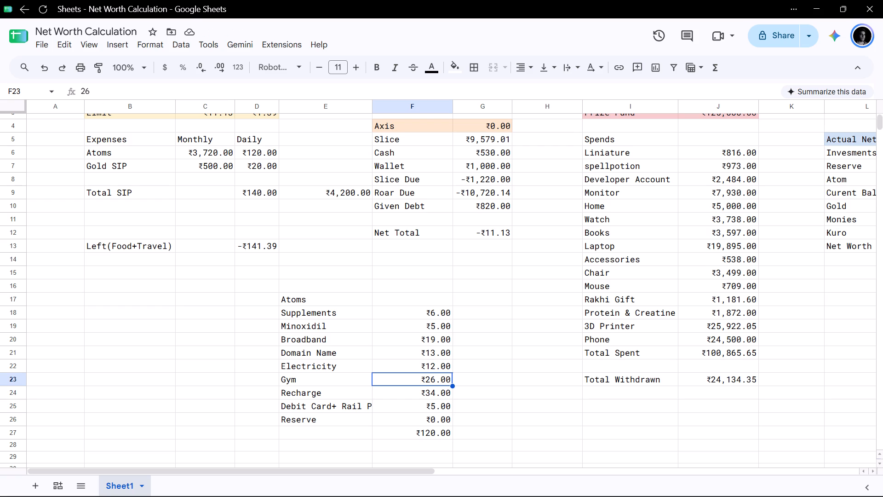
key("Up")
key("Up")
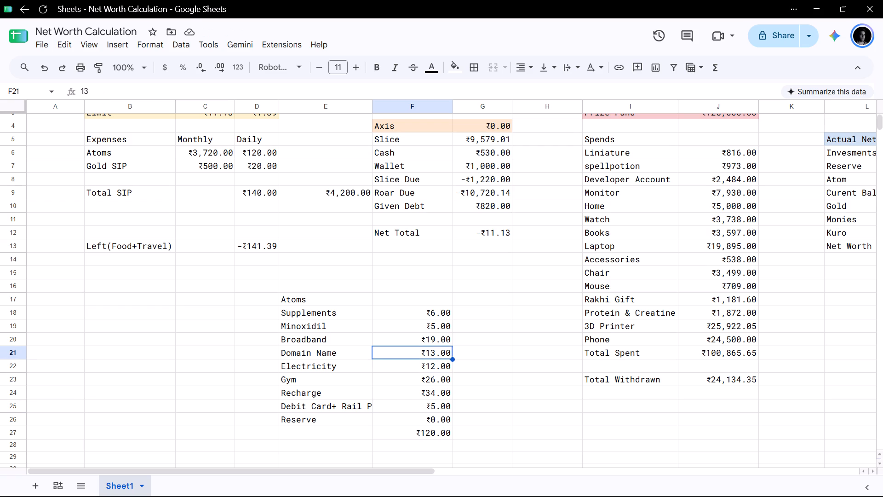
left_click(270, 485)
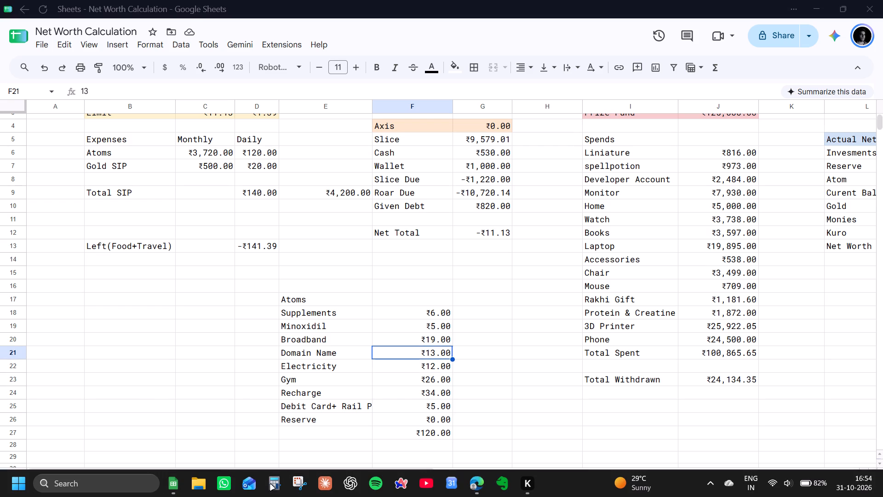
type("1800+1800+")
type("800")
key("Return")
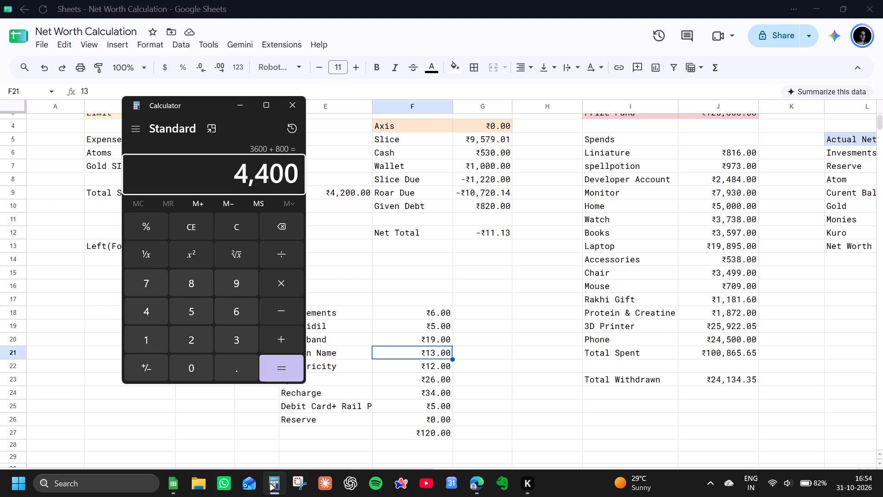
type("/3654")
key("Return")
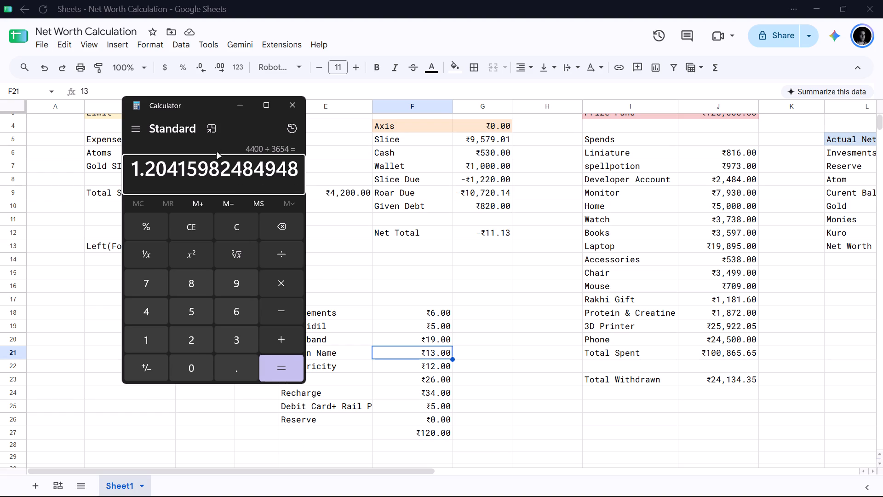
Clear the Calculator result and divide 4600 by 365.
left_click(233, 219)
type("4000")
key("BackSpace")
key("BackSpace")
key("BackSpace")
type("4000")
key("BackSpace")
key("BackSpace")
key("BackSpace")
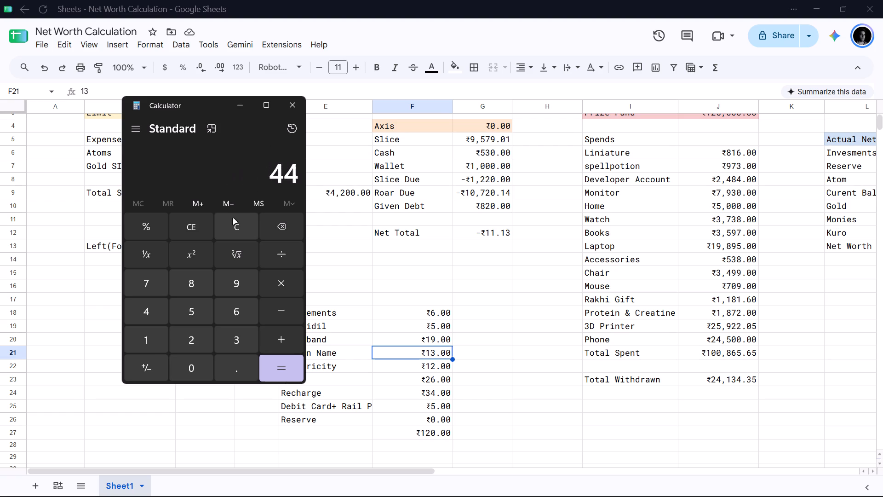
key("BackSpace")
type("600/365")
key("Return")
Clear the Calculator result and divide 4800 by 365.
left_click(245, 221)
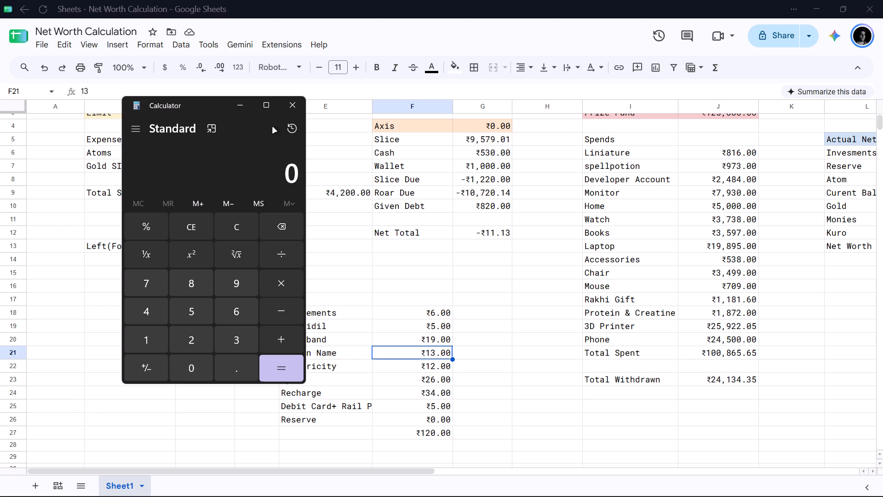
type("4800/365")
key("Return")
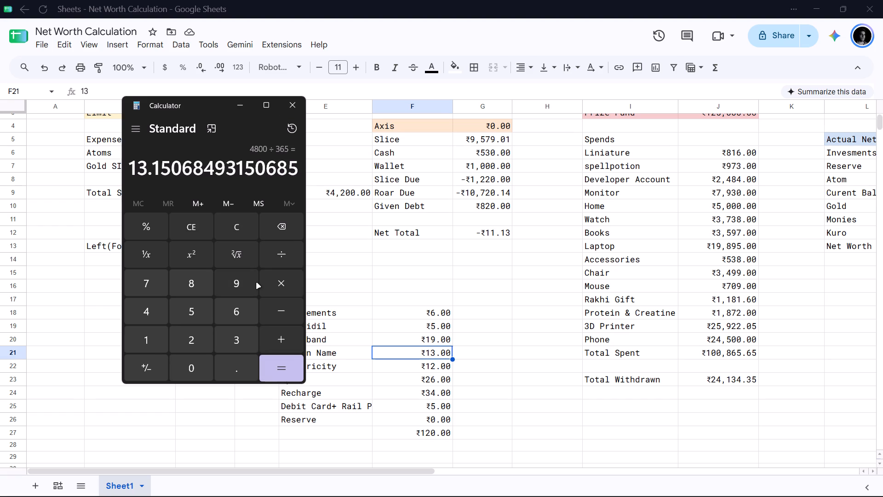
Clear the Calculator result and close Calculator.
left_click(246, 231)
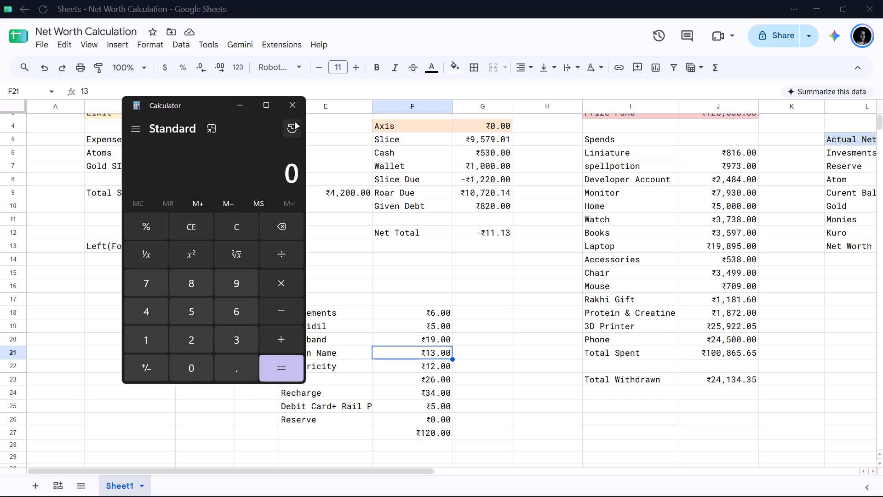
left_click(298, 109)
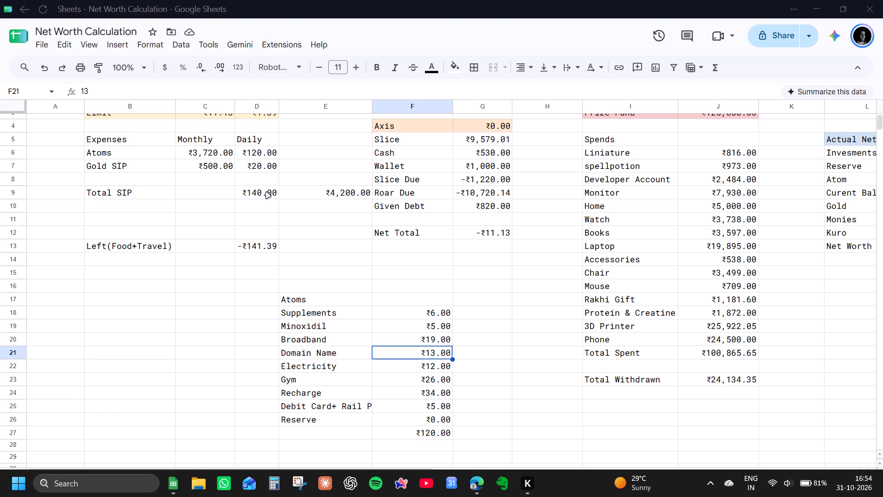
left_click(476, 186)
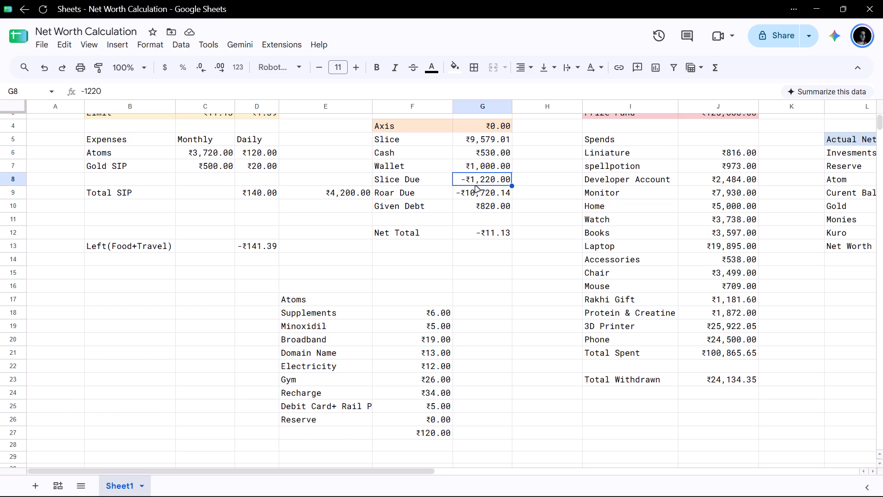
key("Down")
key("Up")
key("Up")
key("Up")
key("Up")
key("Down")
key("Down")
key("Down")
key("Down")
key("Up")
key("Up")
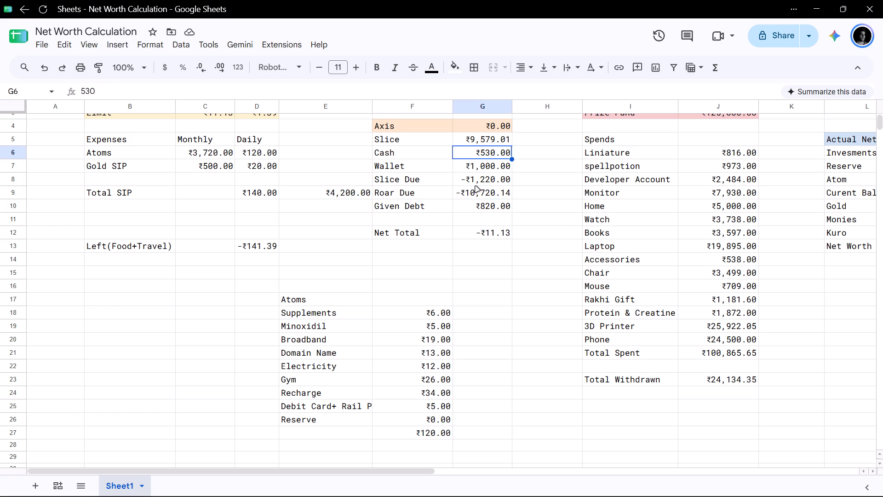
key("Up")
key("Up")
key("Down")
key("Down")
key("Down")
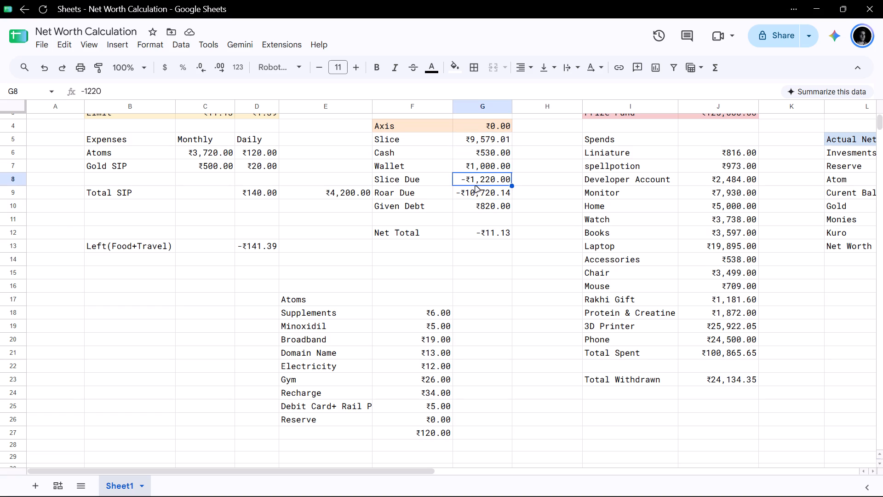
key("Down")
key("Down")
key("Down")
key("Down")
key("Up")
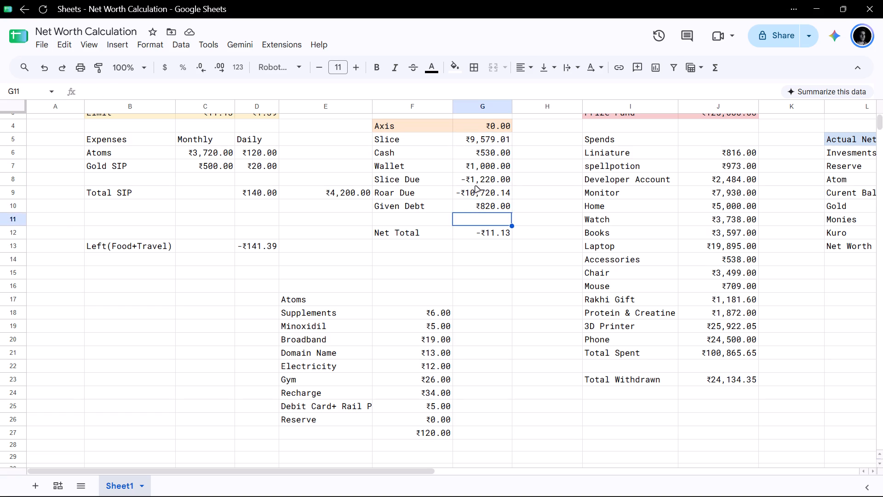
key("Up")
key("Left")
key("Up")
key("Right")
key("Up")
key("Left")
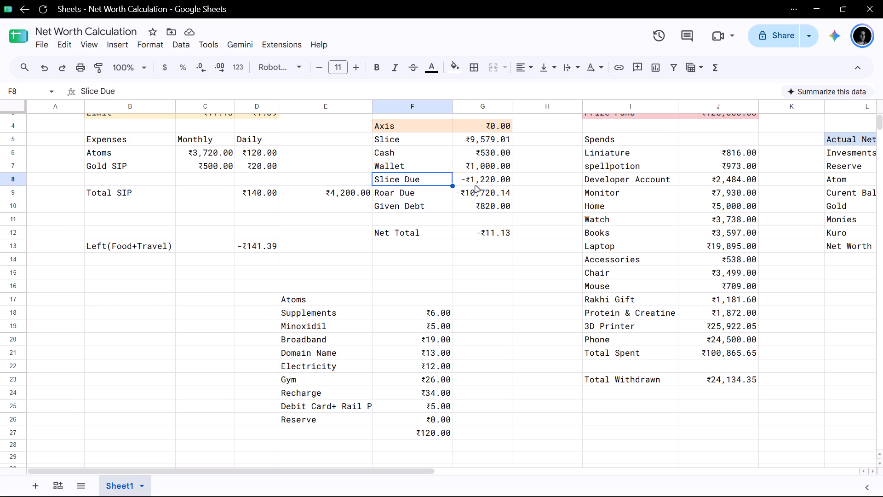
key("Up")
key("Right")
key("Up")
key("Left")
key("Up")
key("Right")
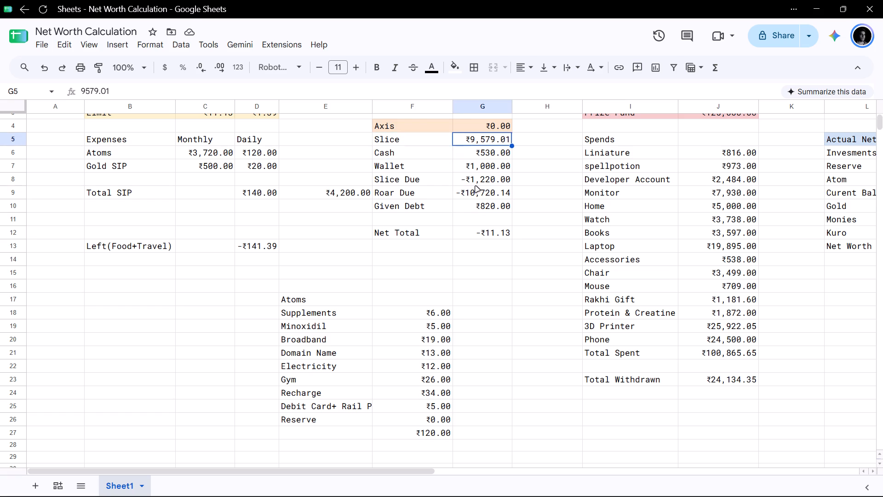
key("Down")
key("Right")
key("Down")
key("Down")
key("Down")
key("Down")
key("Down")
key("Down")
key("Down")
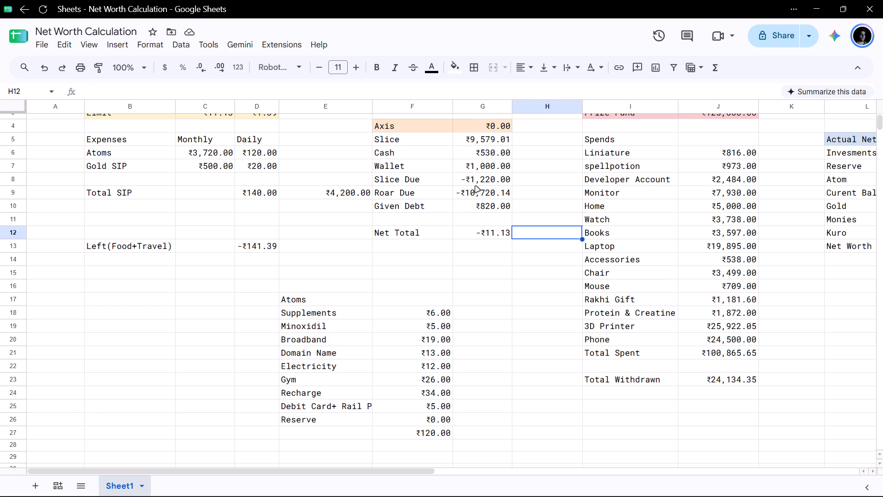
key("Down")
Start a new list in the empty cells M19 to M22 with the labels The Day, Breakfast, Lunch and Dinner.
scroll(791, 309, "down", 2)
scroll(791, 309, "up", 1)
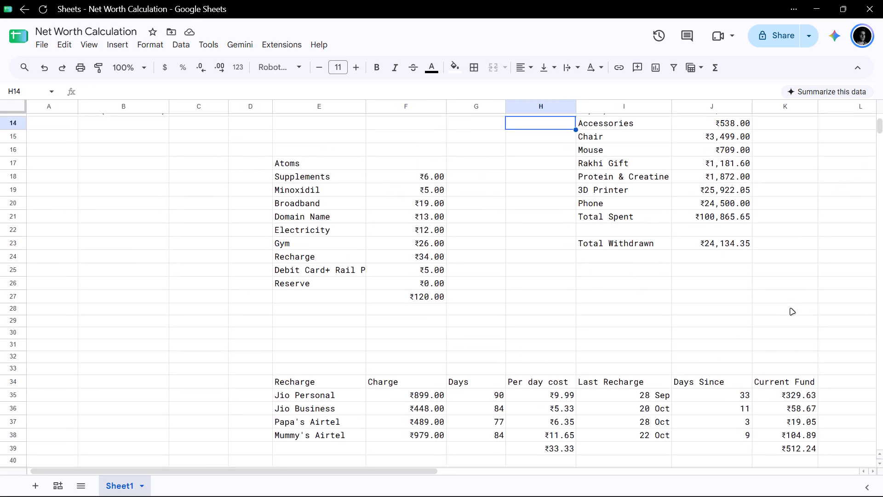
scroll(791, 309, "right", 4)
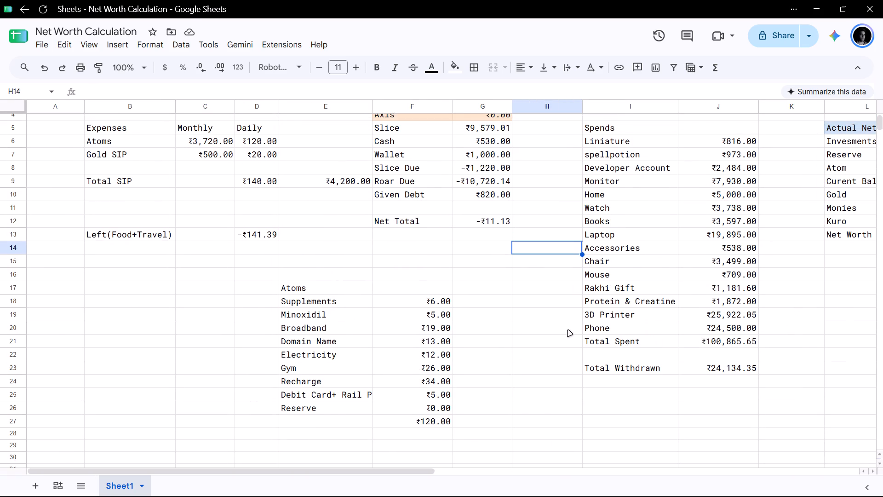
left_click(97, 301)
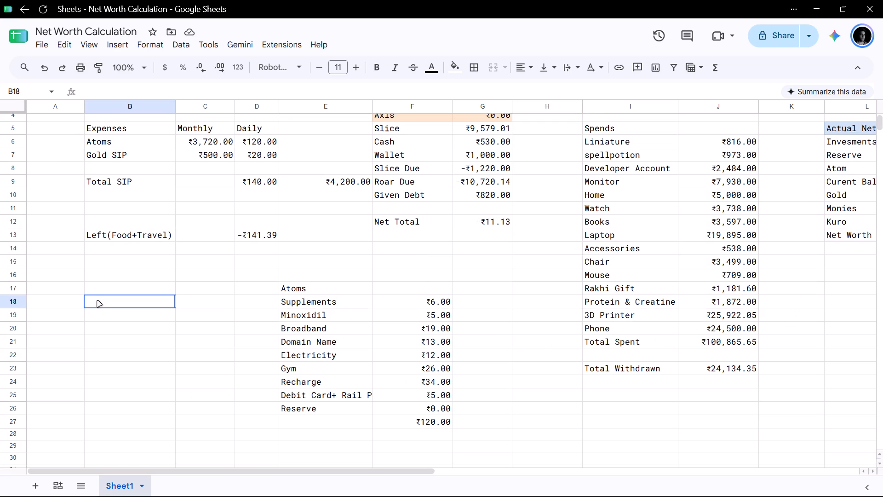
scroll(97, 301, "down", 2)
scroll(97, 301, "up", 5)
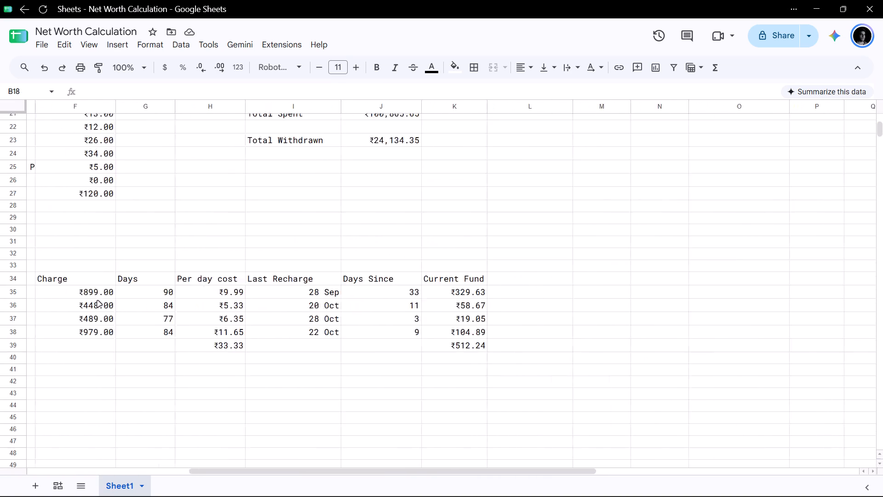
scroll(97, 301, "up", 1)
scroll(464, 375, "left", 2)
left_click(500, 218)
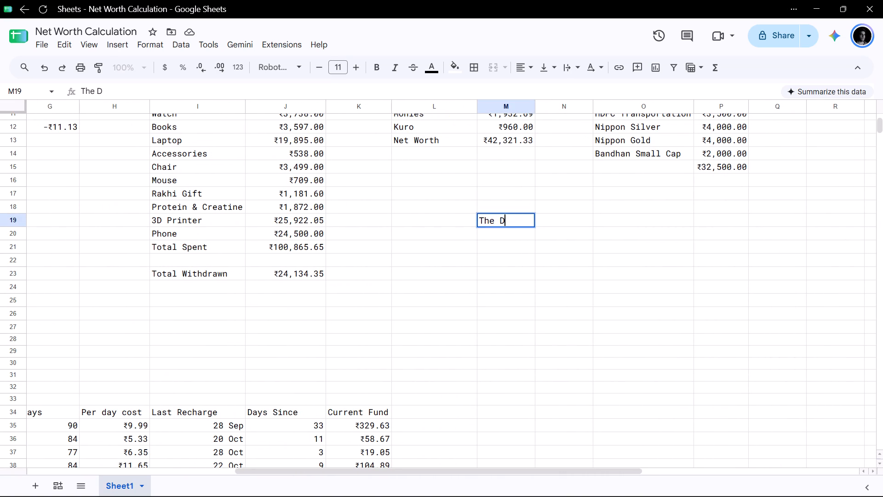
key("Return")
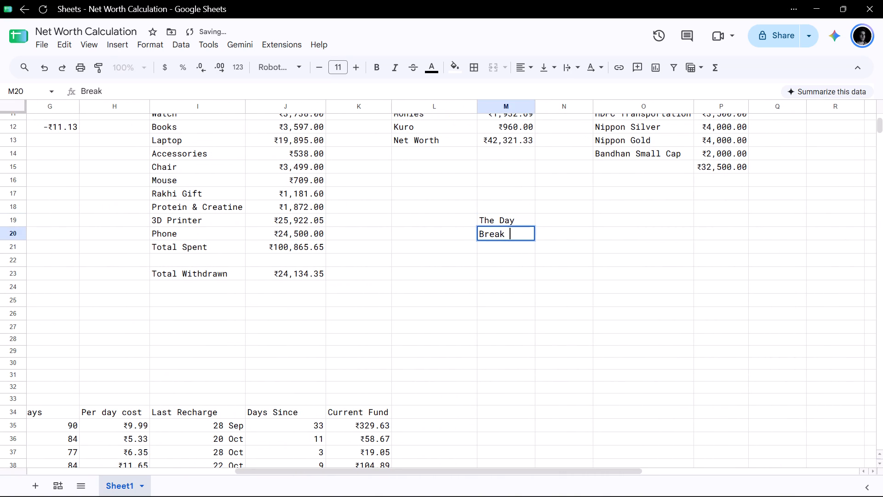
key("BackSpace")
type("FA")
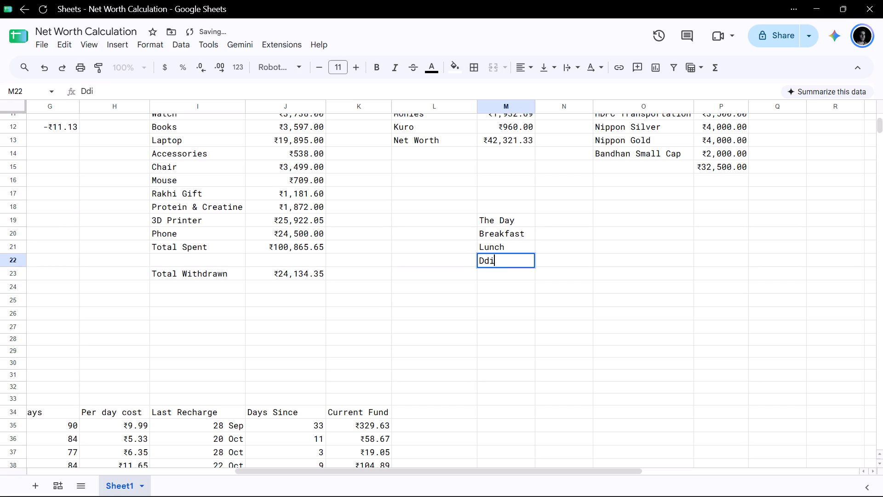
key("BackSpace")
key("BackSpace")
type("innde")
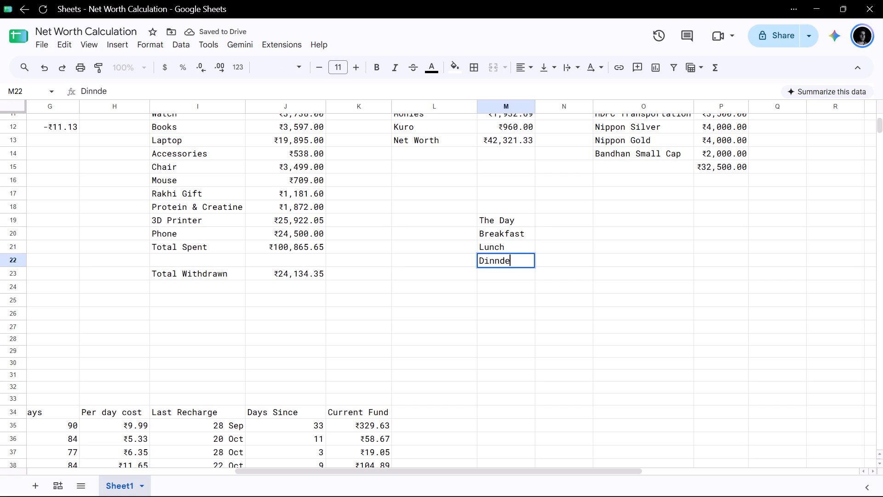
key("BackSpace")
key("BackSpace")
type("er")
key("Return")
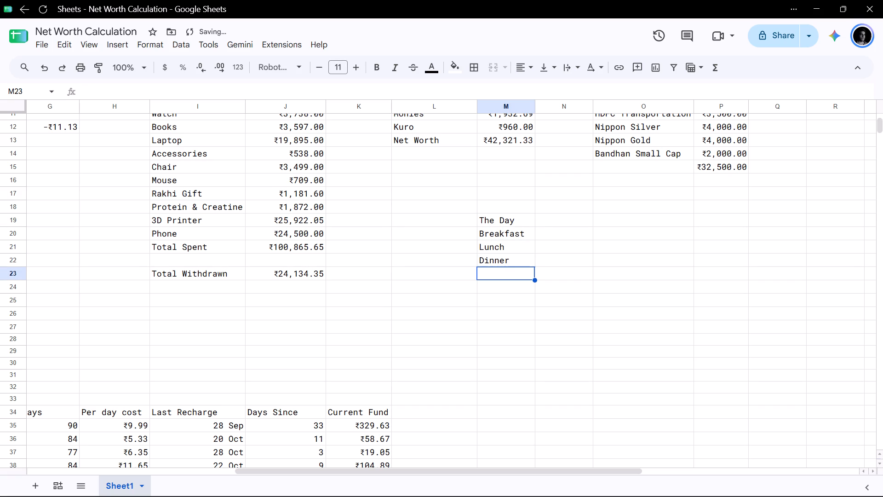
Select the empty cell N22 beside Dinner and switch to Calculator, ready for a new calculation.
key("Right")
key("Up")
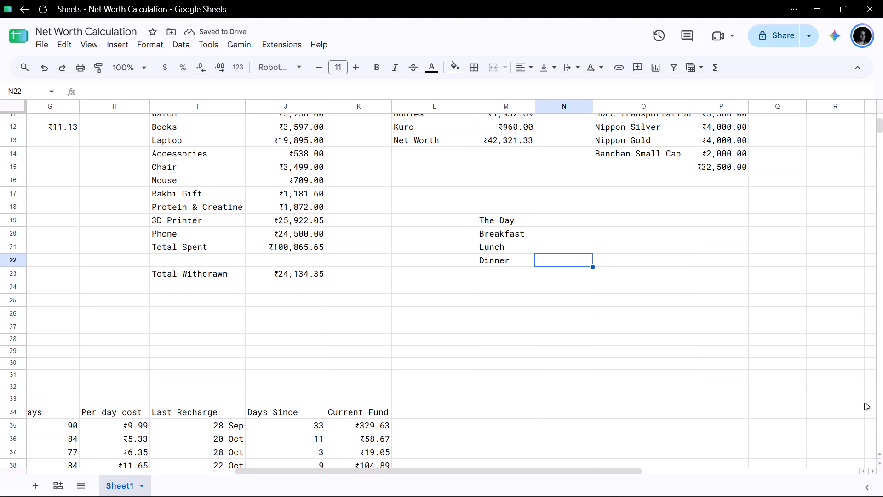
left_click(278, 490)
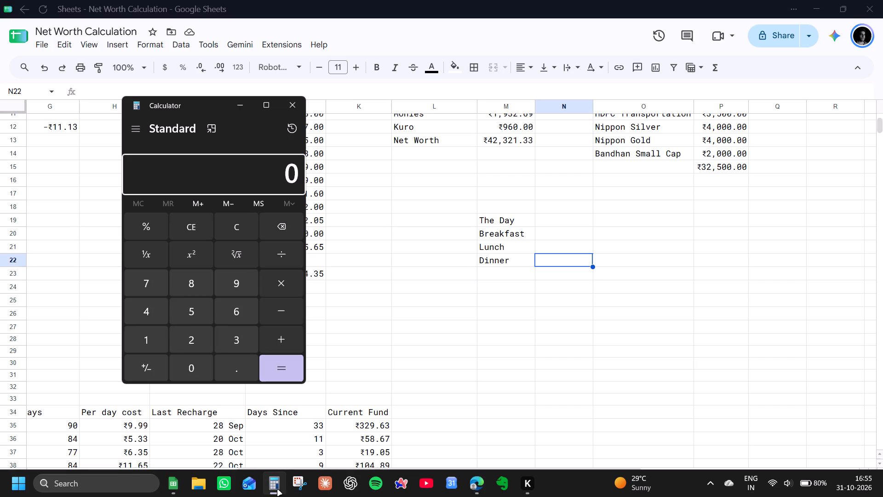
left_click(196, 164)
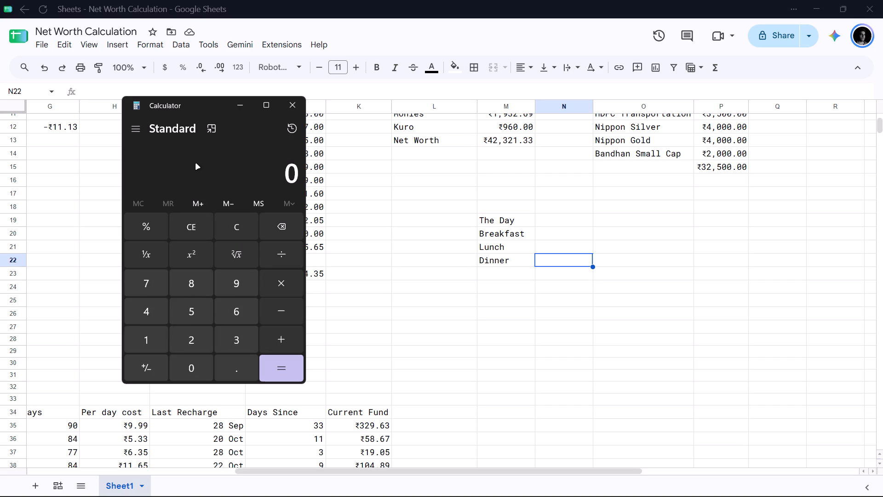
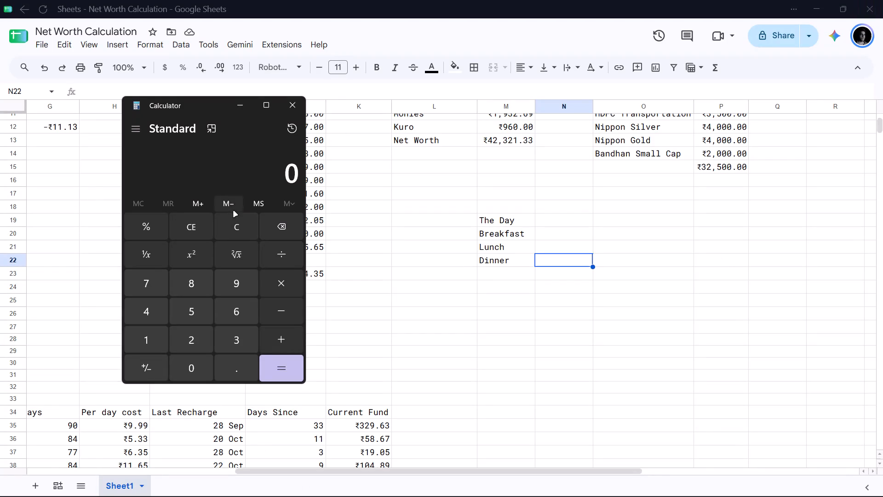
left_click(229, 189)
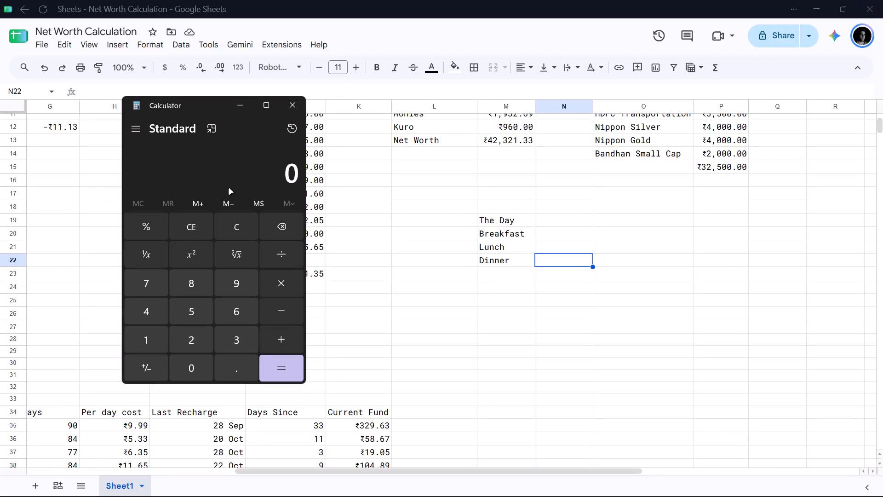
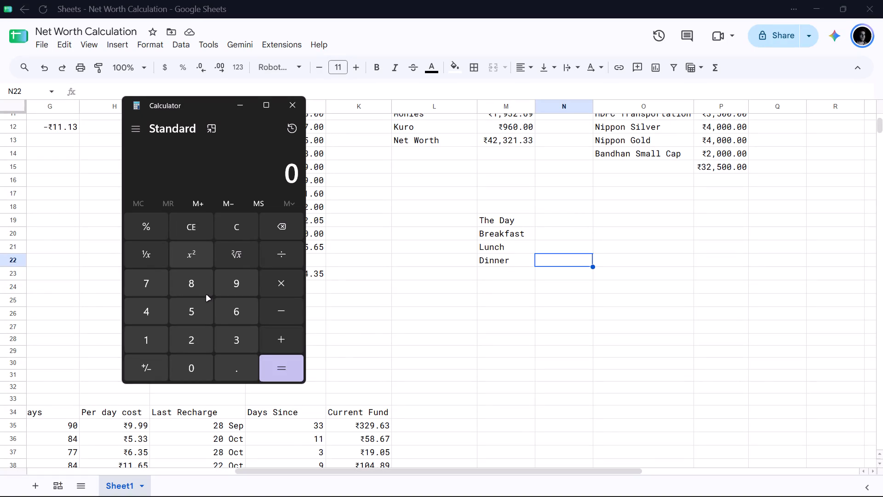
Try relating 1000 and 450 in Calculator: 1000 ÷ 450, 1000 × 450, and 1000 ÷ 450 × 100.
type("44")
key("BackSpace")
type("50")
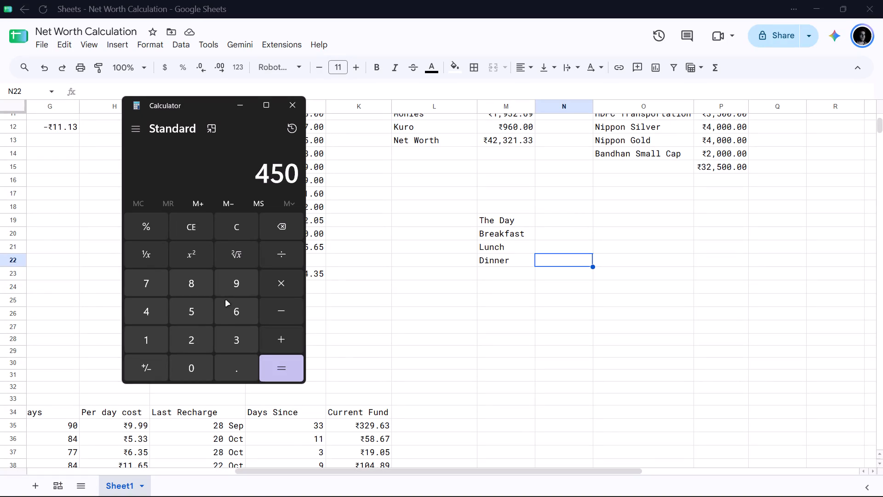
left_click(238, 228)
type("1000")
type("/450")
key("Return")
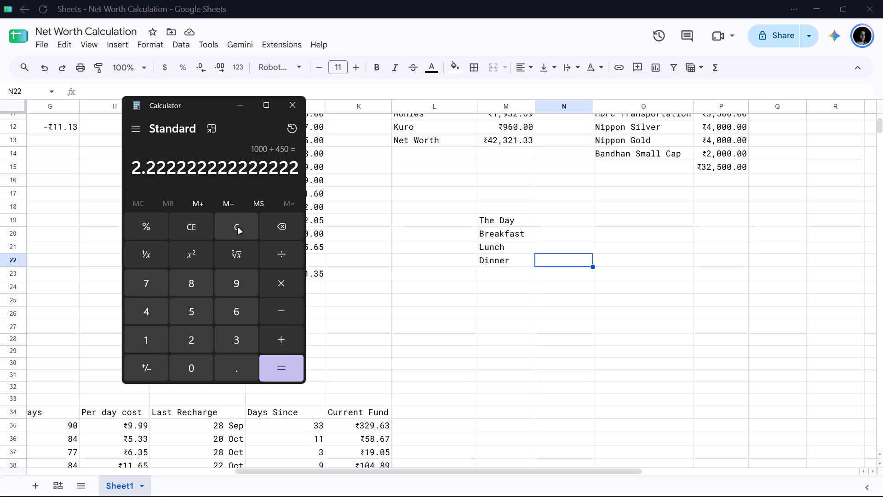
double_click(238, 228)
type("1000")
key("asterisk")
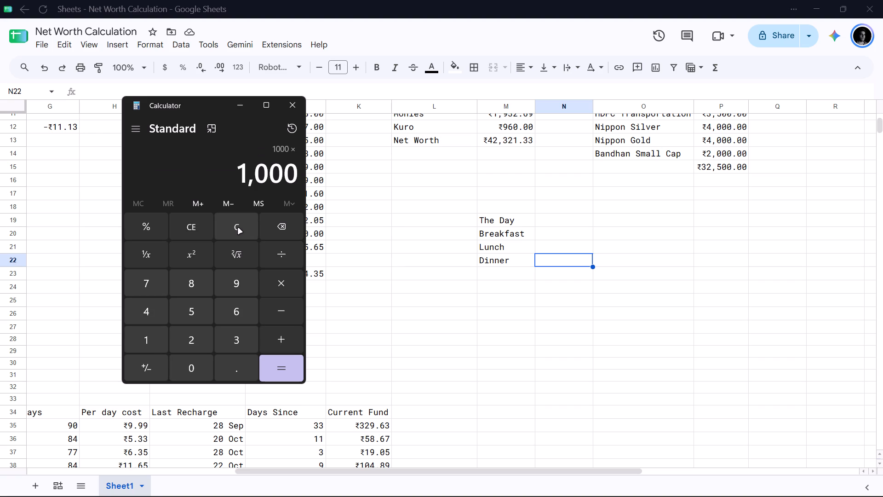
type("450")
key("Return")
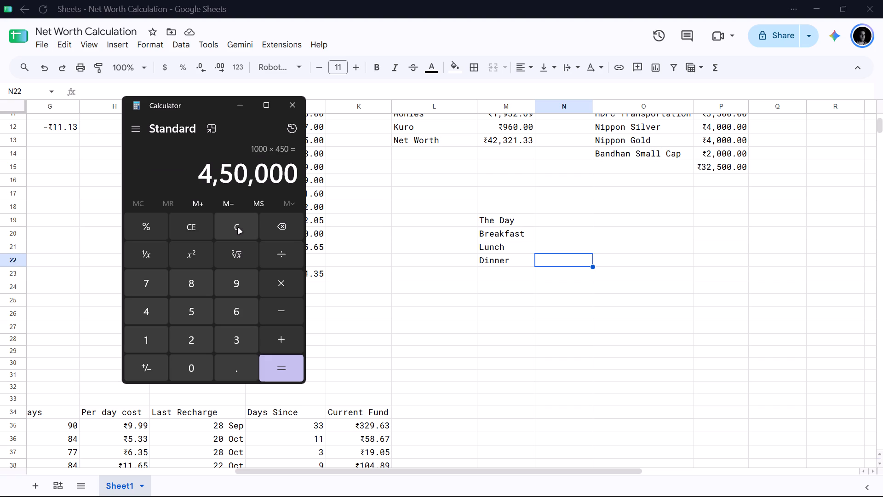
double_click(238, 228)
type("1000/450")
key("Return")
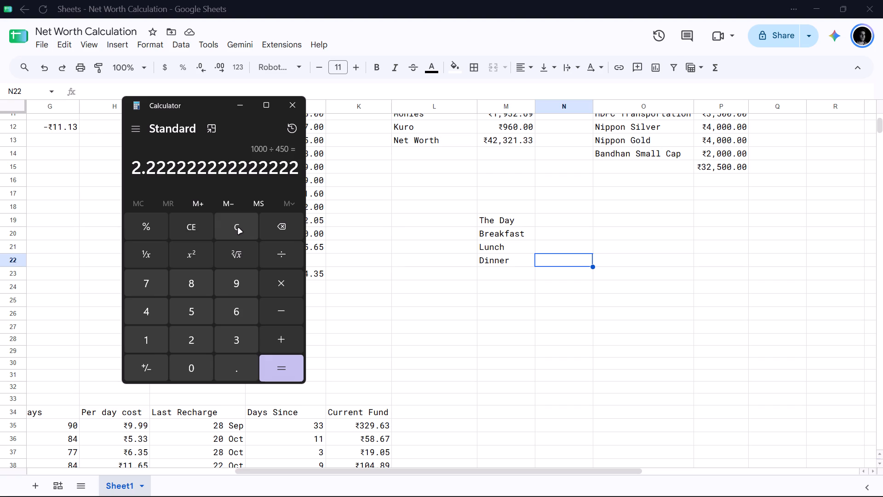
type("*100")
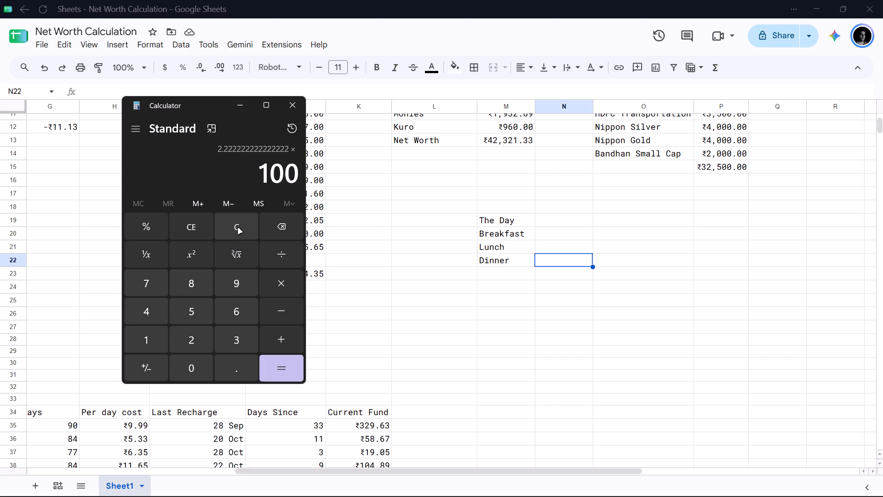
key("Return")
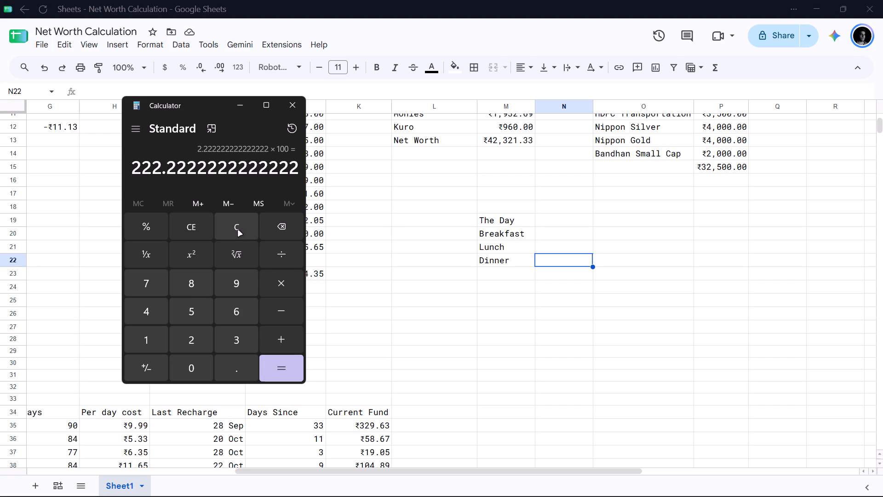
Clear the calculation and compute 450 ÷ 1000 × 100 in Calculator.
left_click(238, 231)
key("4")
key("BackSpace")
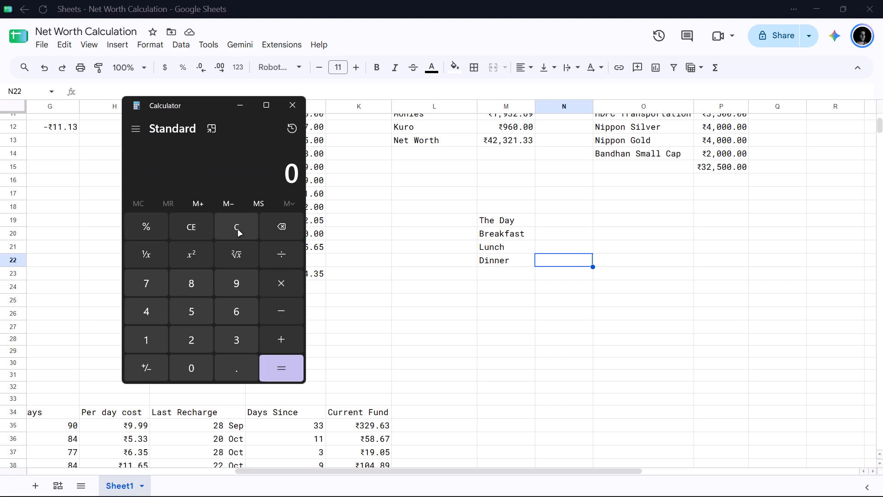
type("495")
key("BackSpace")
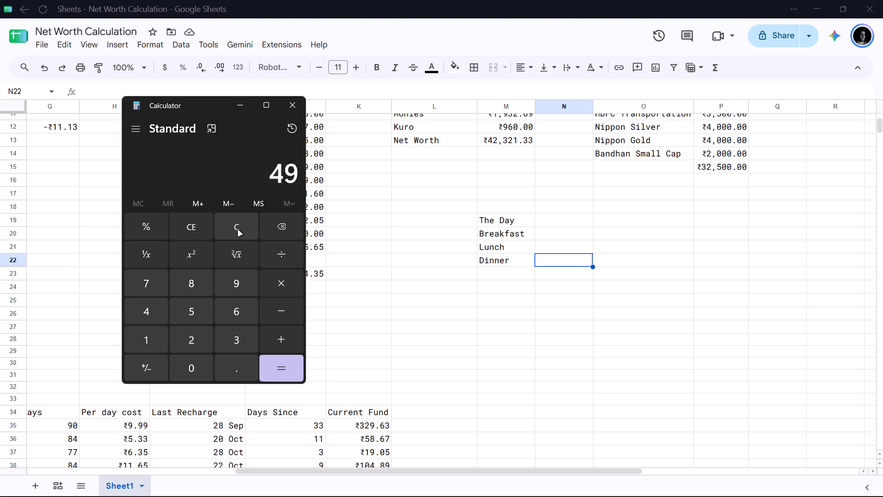
key("BackSpace")
key("BackSpace")
type("450/1000")
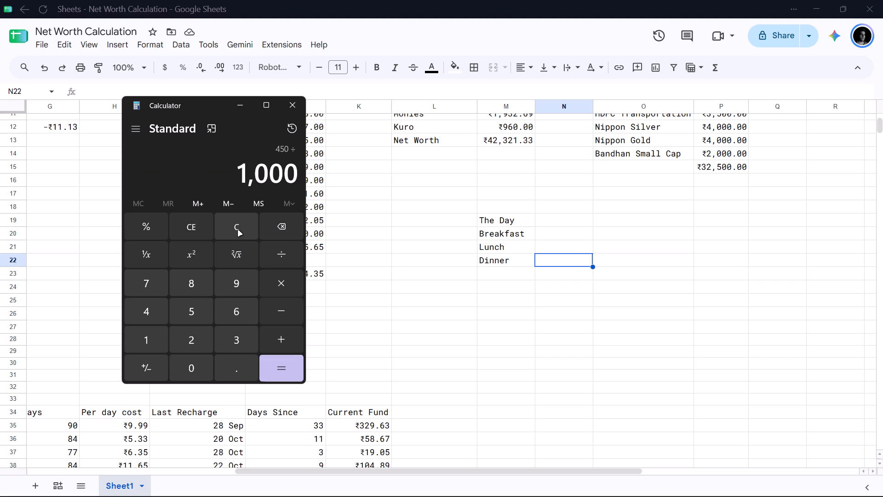
key("Return")
type("*100")
key("Return")
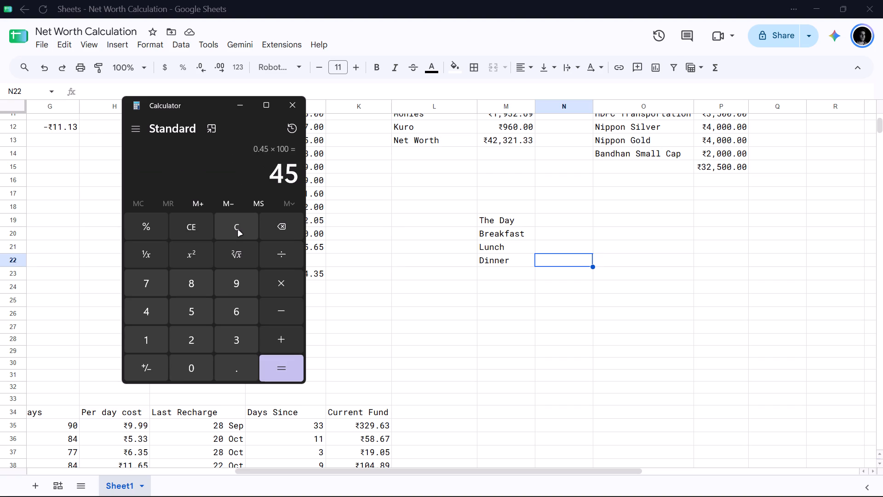
Clear the calculation and add 33 to 45 in Calculator.
key("3")
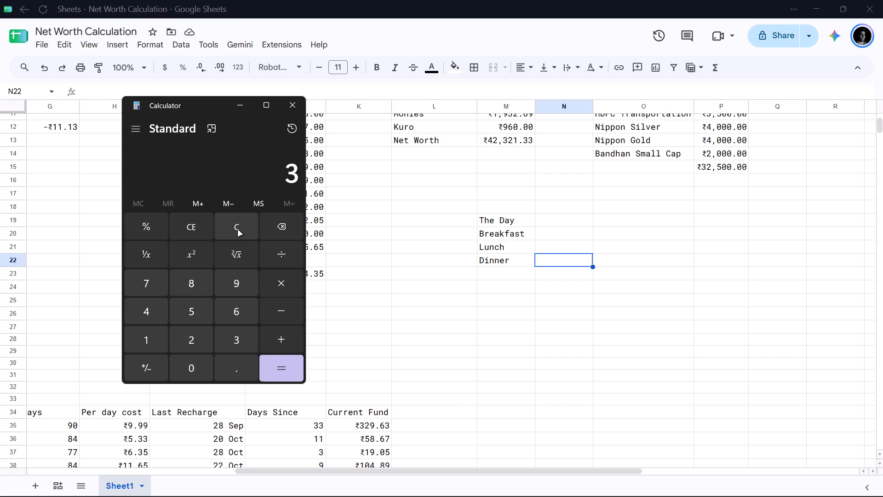
left_click(238, 231)
type("45+33")
key("Return")
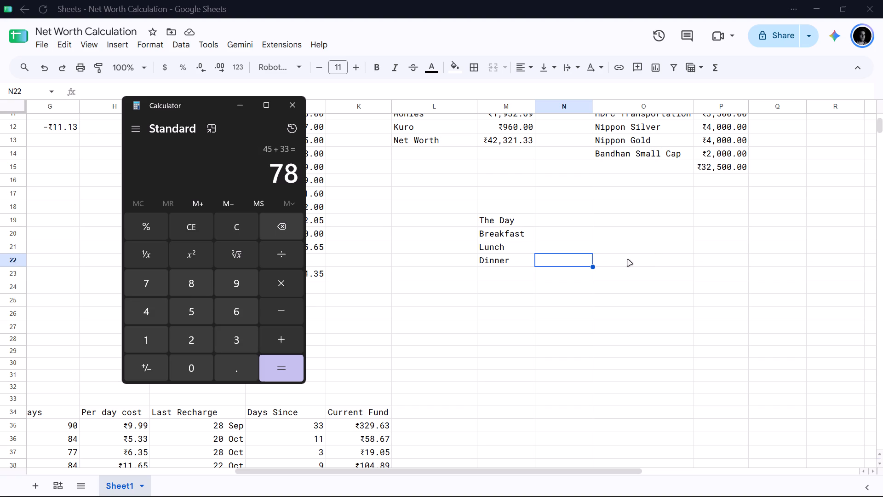
Leave Calculator, return to the Net Worth Calculation sheet, and enter 78 as the Dinner amount in N22.
type("78")
key("Return")
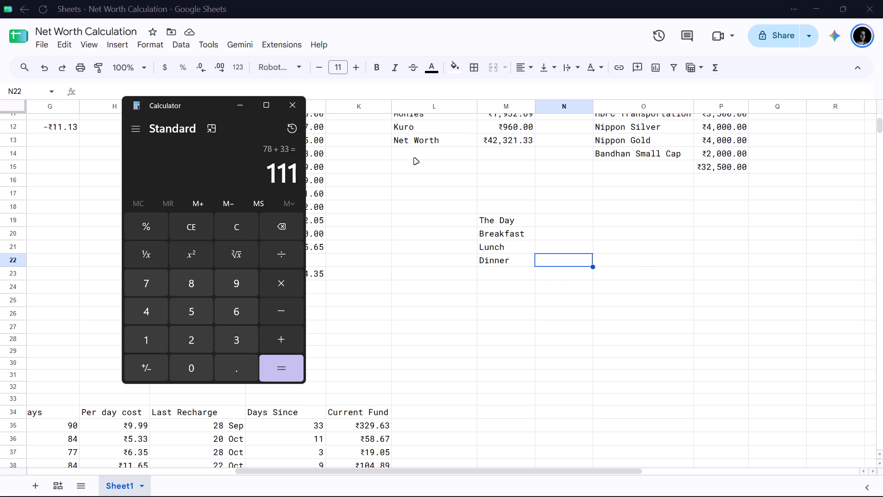
left_click(304, 112)
type("78")
key("Return")
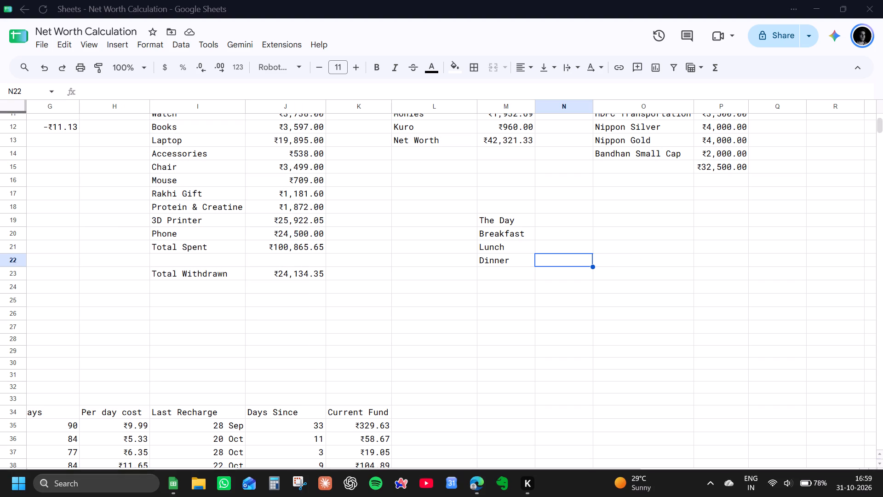
left_click(527, 342)
left_click(559, 266)
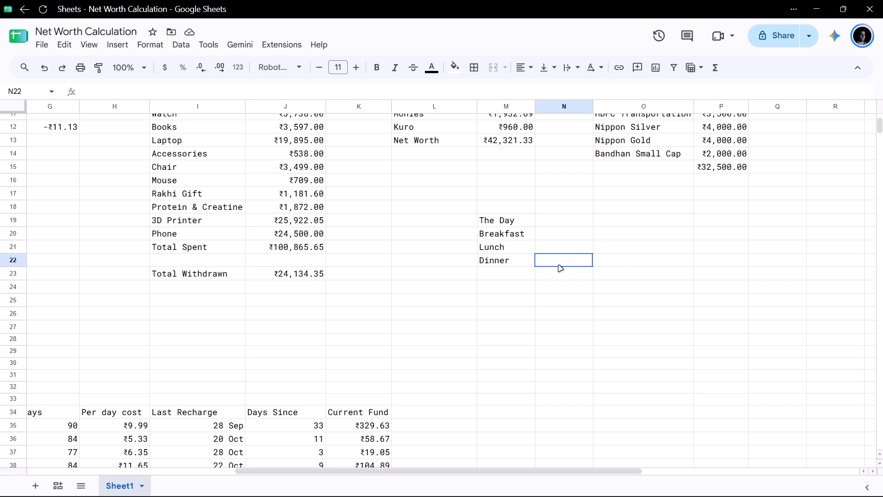
type("78")
key("Return")
key("Up")
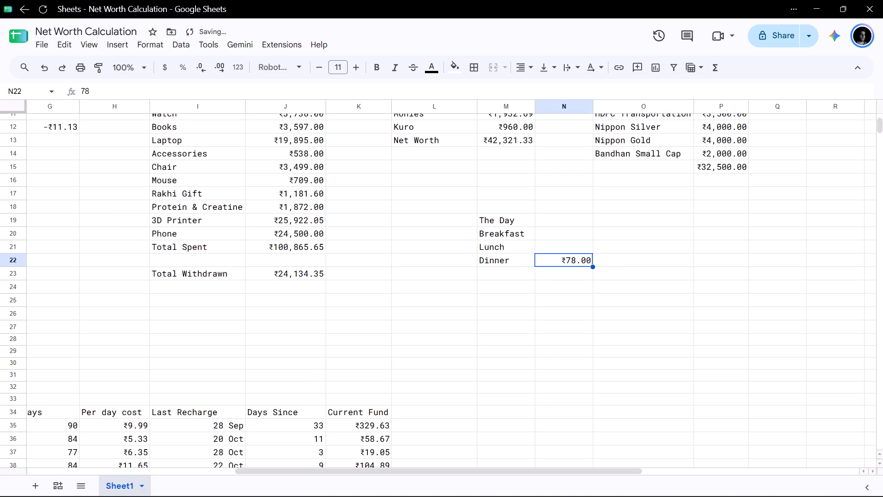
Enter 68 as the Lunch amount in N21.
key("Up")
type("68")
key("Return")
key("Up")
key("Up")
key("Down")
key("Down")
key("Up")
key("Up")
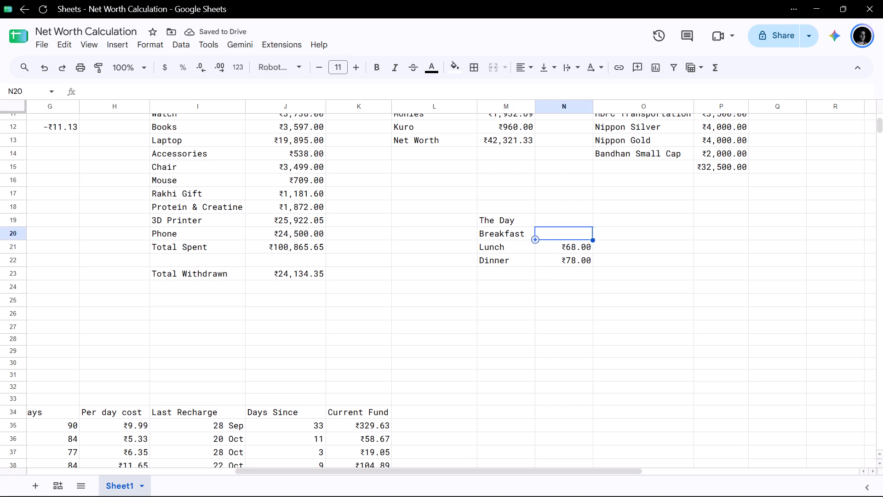
Set the Lunch amount in N21 to 60.
key("Down")
type("60")
key("Return")
key("Up")
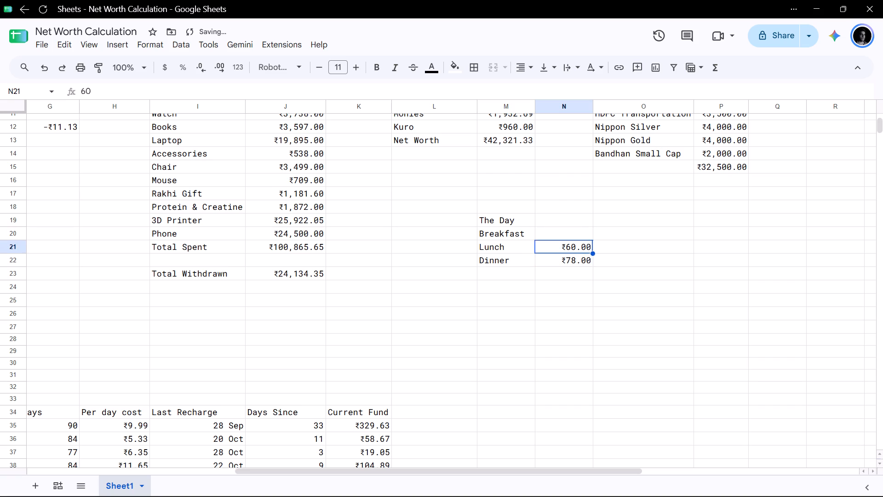
Enter the formula =SUM(N20:N23) in N23, below the Dinner amount.
key("Down")
key("Down")
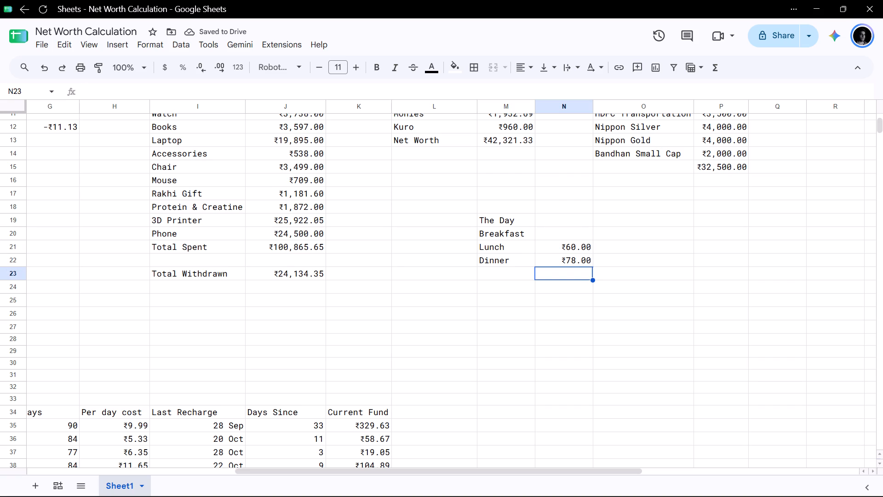
key("equal")
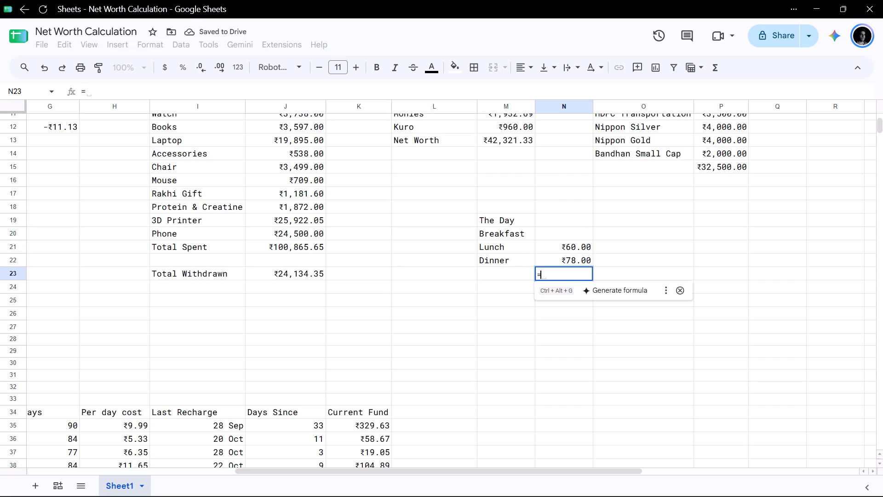
type("sum")
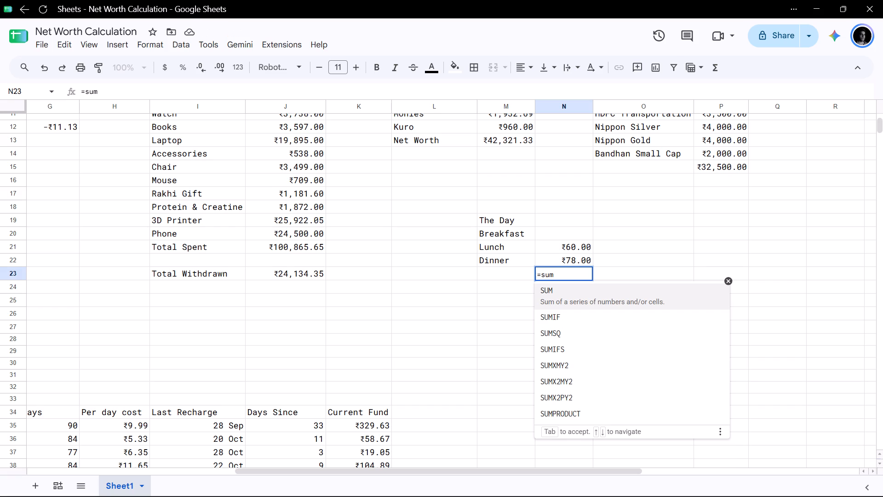
key("Return")
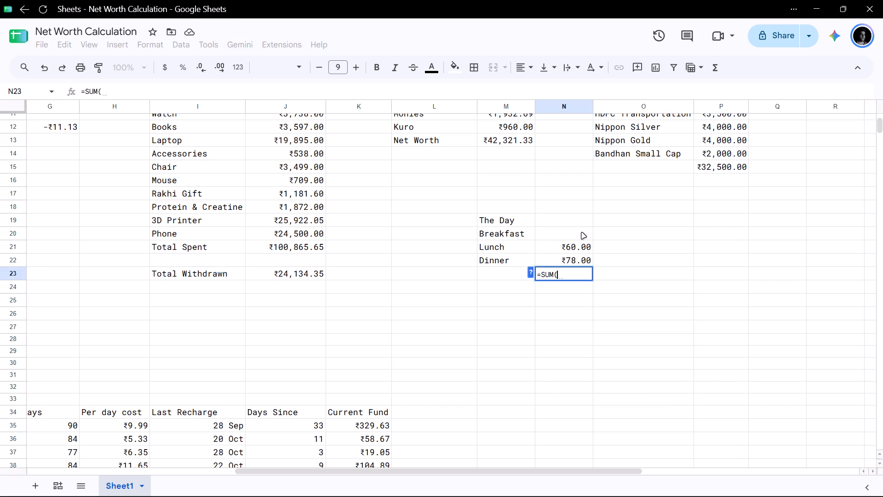
left_click_drag(582, 233, 562, 260, "shift")
key("Return")
key("Up")
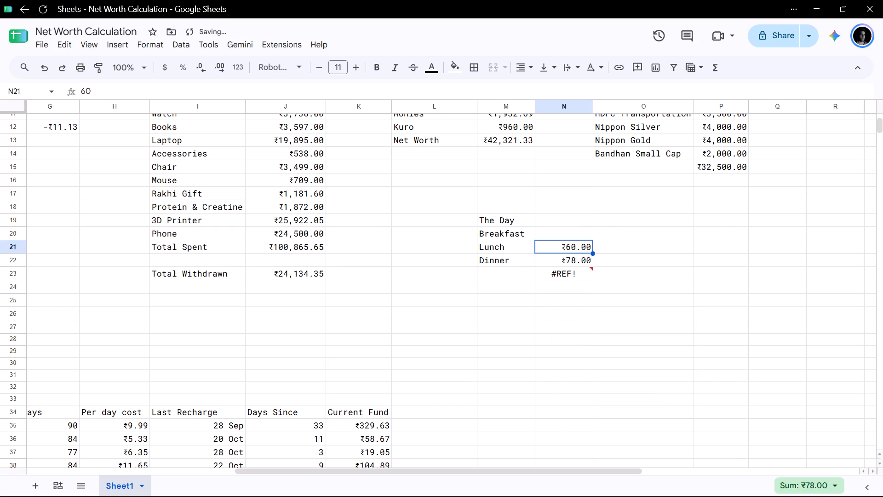
Open the SUM formula in N23 to inspect its range.
key("Down")
key("Down")
left_click(111, 90)
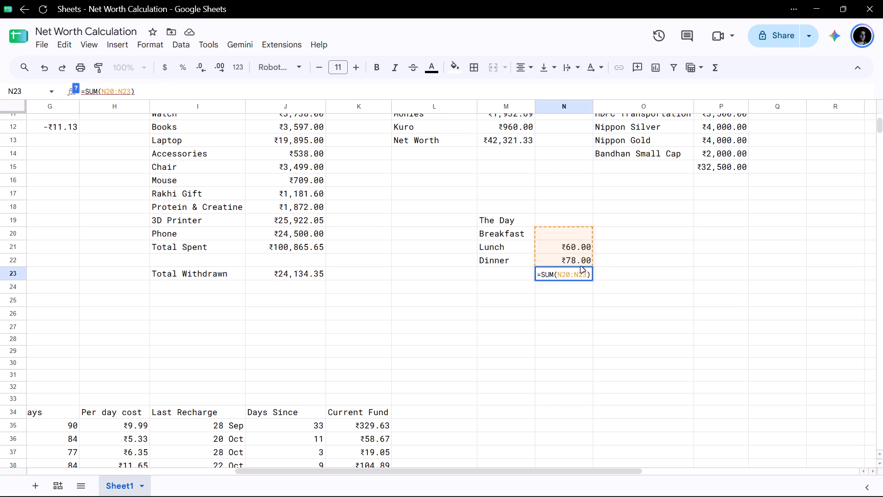
Enter 50 as the Breakfast amount in N20.
left_click(574, 237)
type("50")
key("Return")
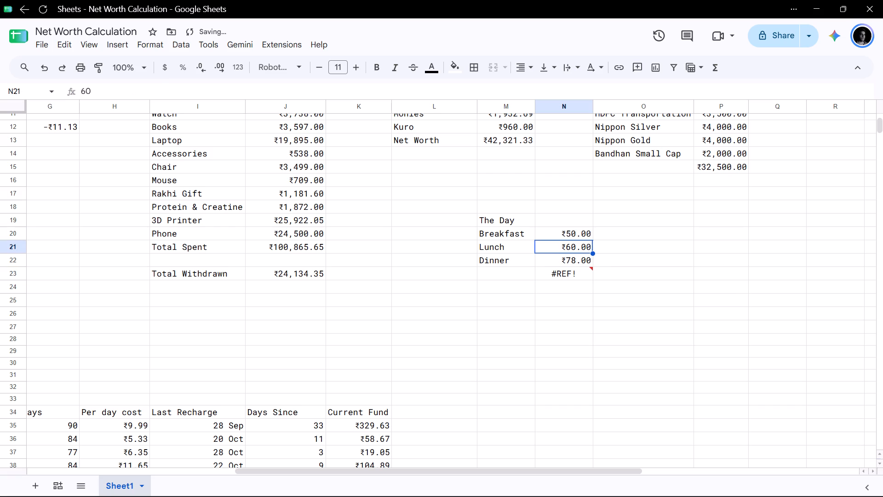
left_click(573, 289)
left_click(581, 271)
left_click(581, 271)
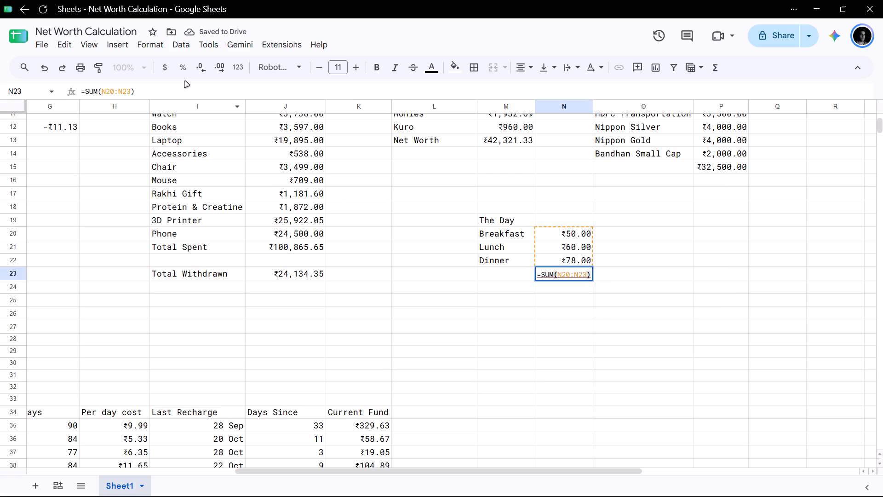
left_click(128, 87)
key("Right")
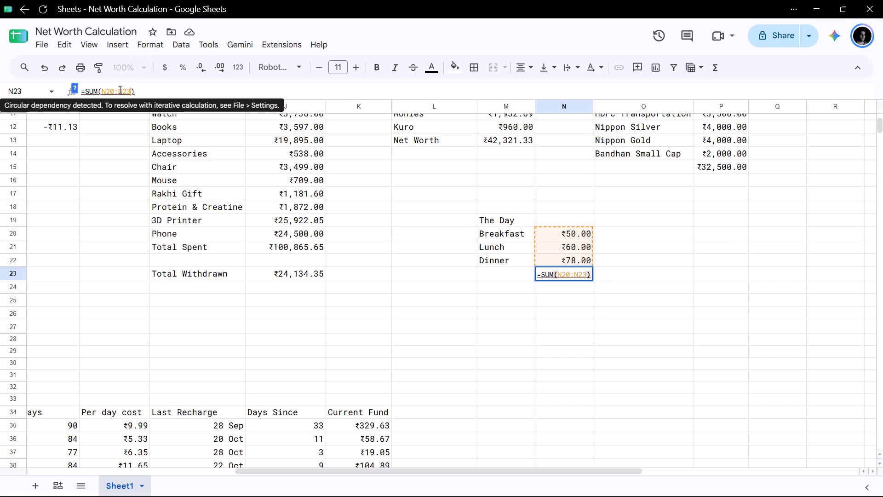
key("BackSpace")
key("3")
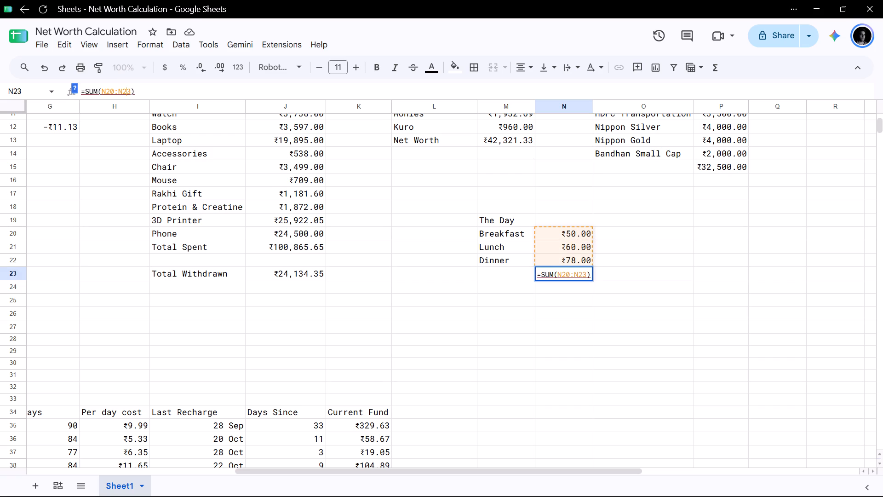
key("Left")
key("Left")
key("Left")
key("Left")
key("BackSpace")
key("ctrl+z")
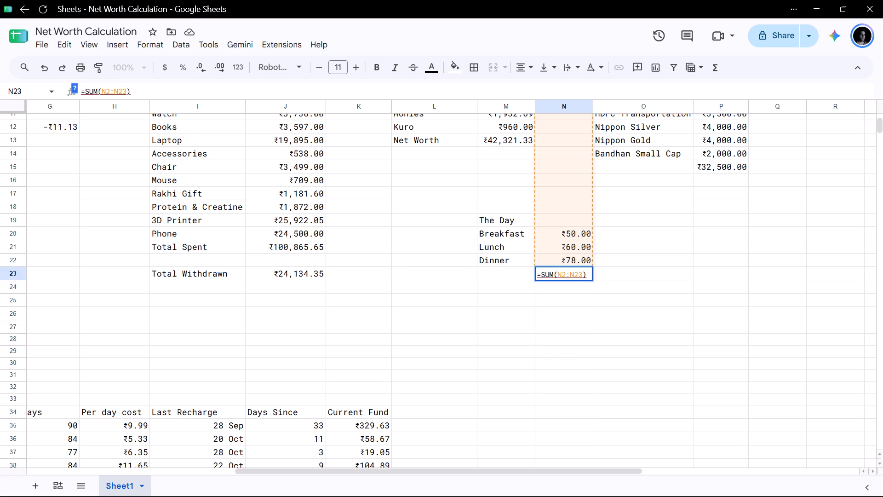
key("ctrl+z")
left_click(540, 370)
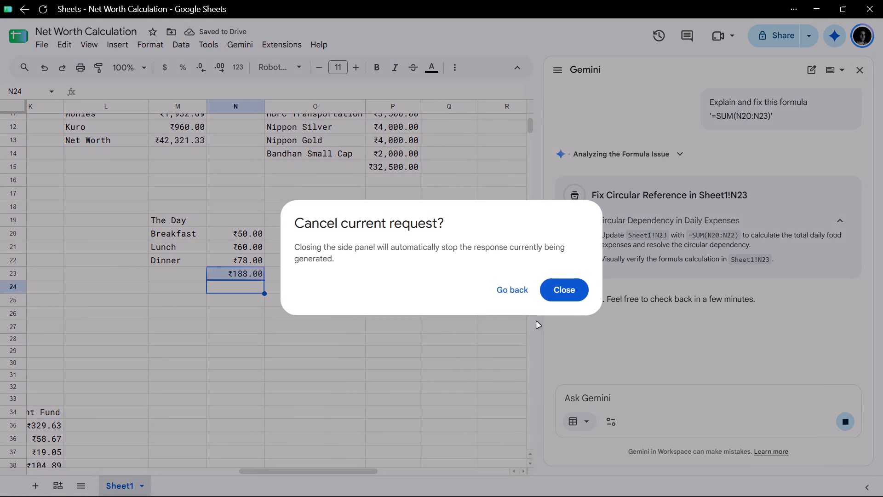
left_click(564, 292)
Examine the corrected total in N23 and the Breakfast, Lunch and Dinner amounts above it.
left_click(217, 274)
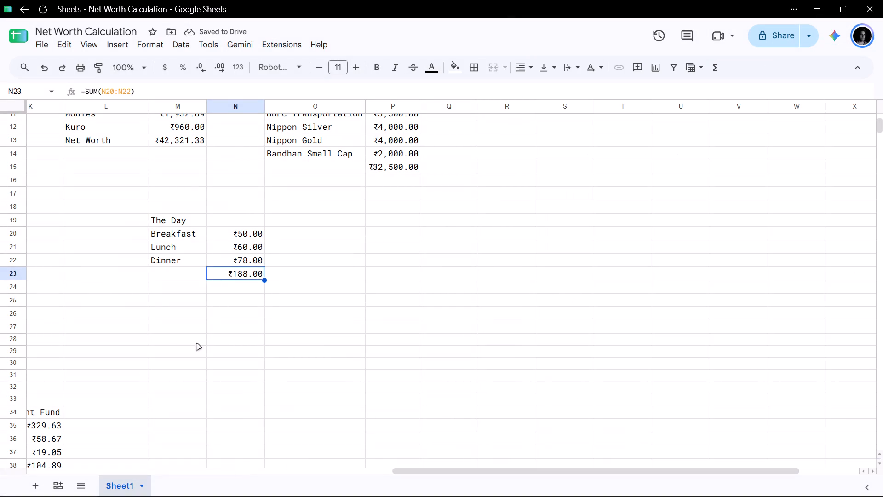
scroll(207, 343, "right", 2)
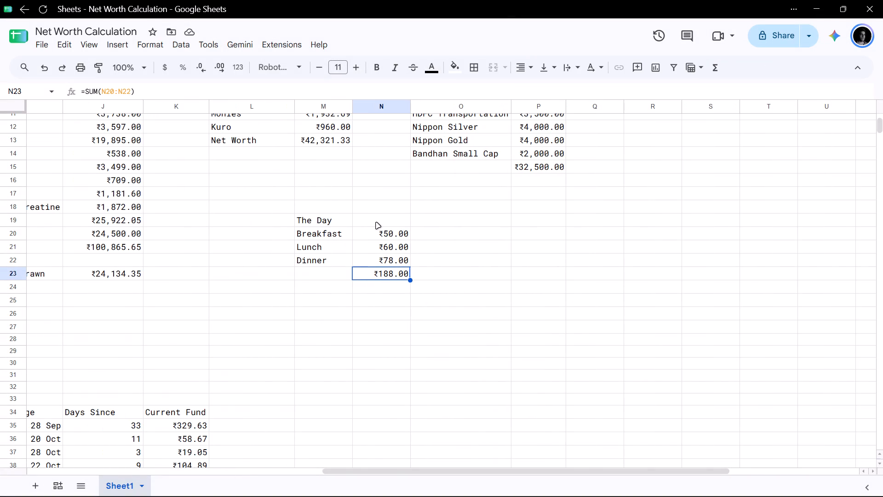
left_click(376, 223)
key("Down")
key("Down")
key("Down")
key("Down")
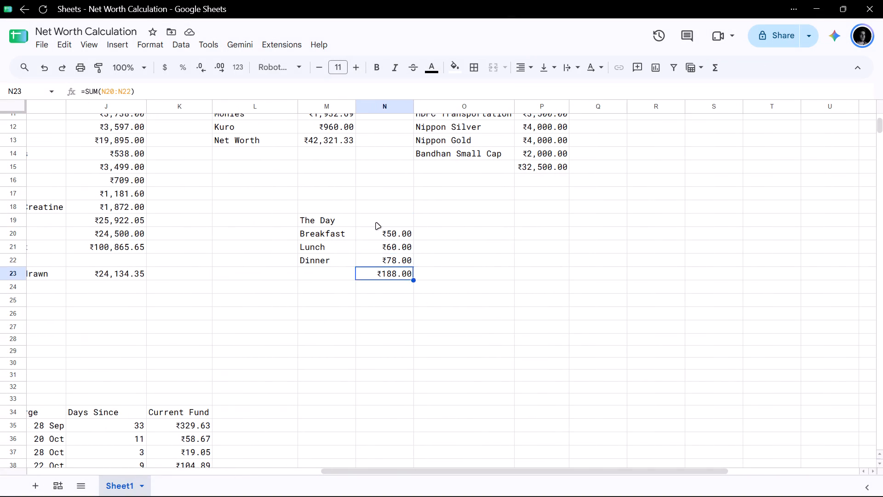
key("Up")
key("Up")
key("Up")
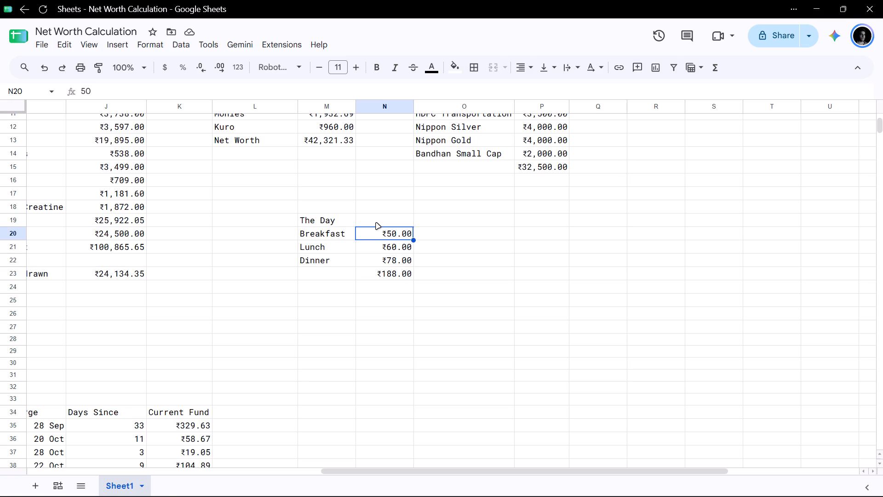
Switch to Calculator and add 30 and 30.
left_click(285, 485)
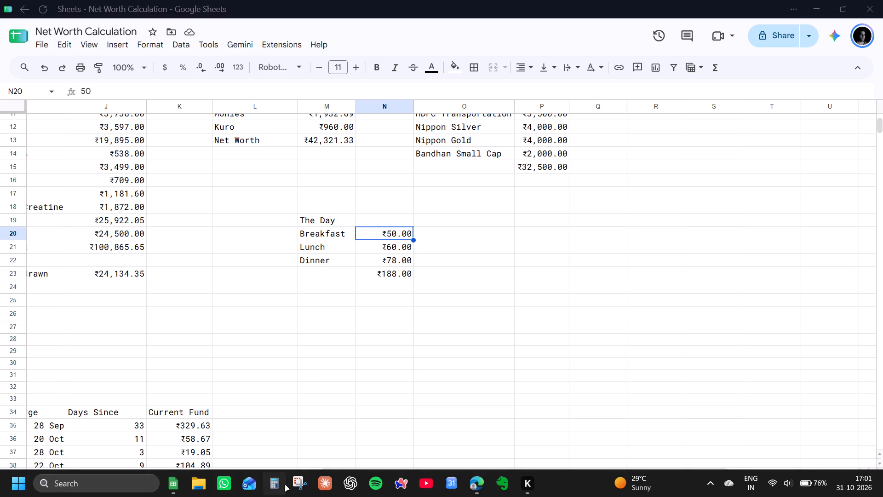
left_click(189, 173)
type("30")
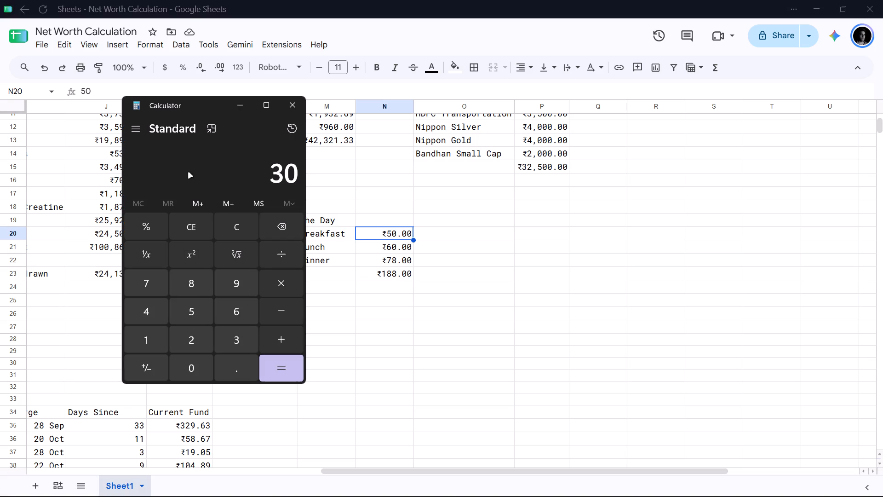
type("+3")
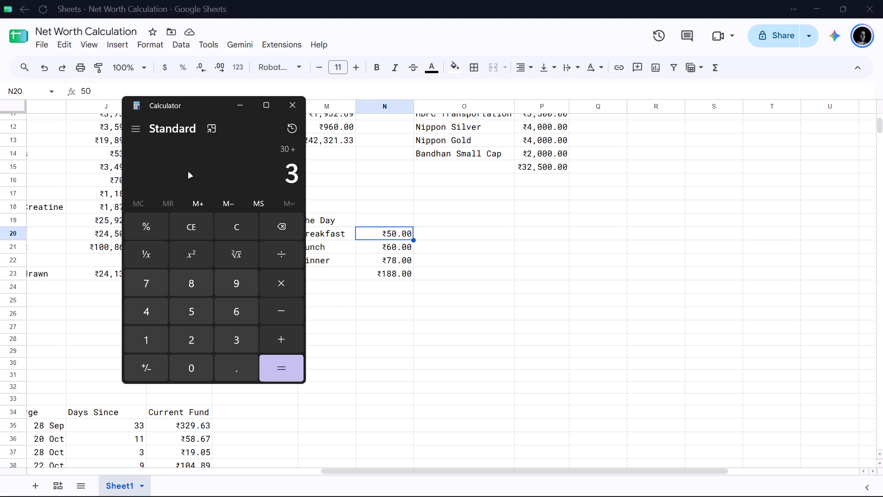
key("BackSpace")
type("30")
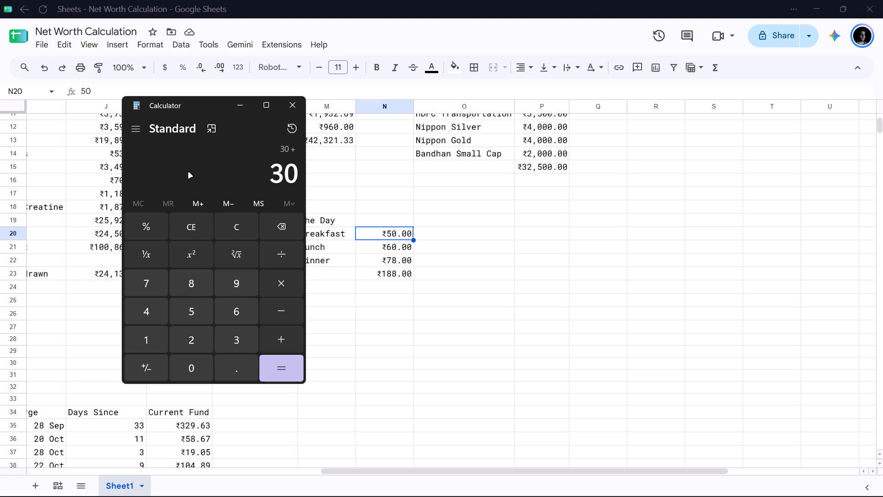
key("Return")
Clear the calculation, add 30 and 50, and close Calculator.
left_click(255, 232)
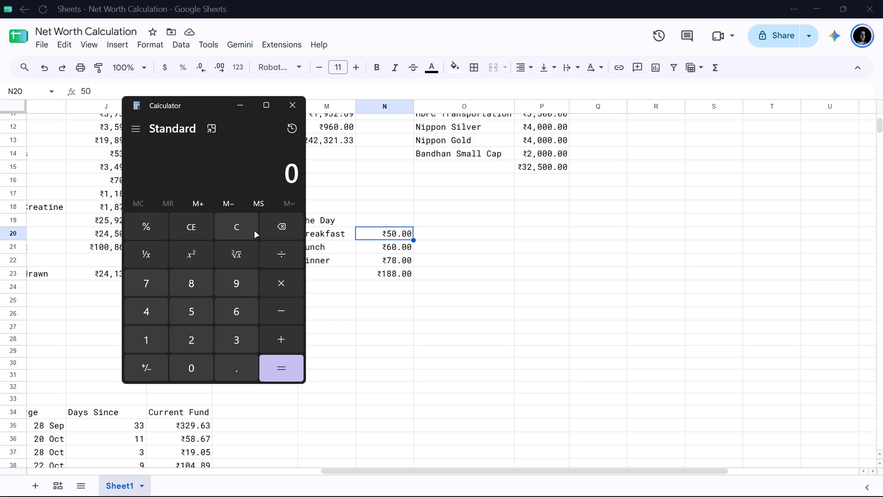
type("30+50")
key("Return")
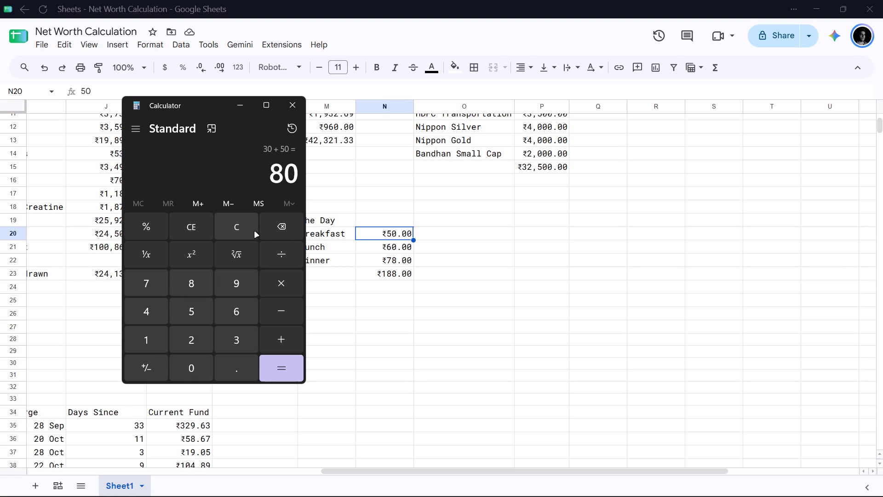
left_click(241, 229)
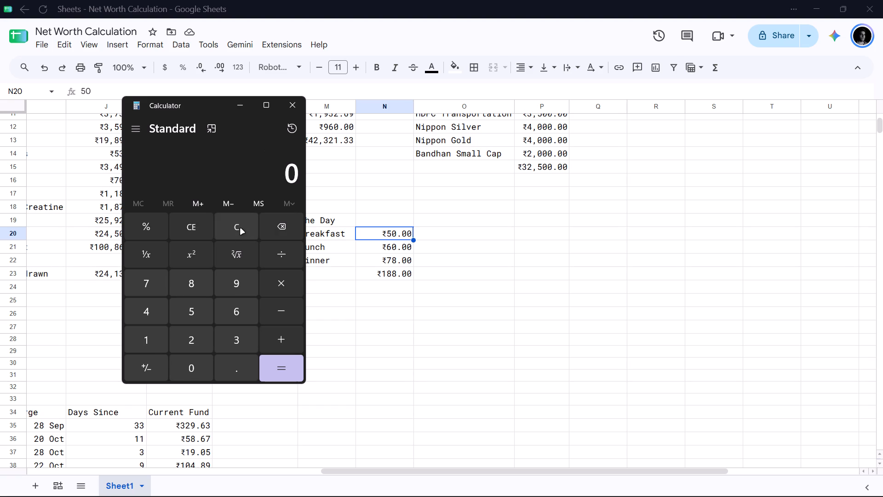
left_click(290, 111)
Return to the Net Worth Calculation sheet and set the Breakfast amount in N20 to 80.
scroll(503, 211, "up", 1)
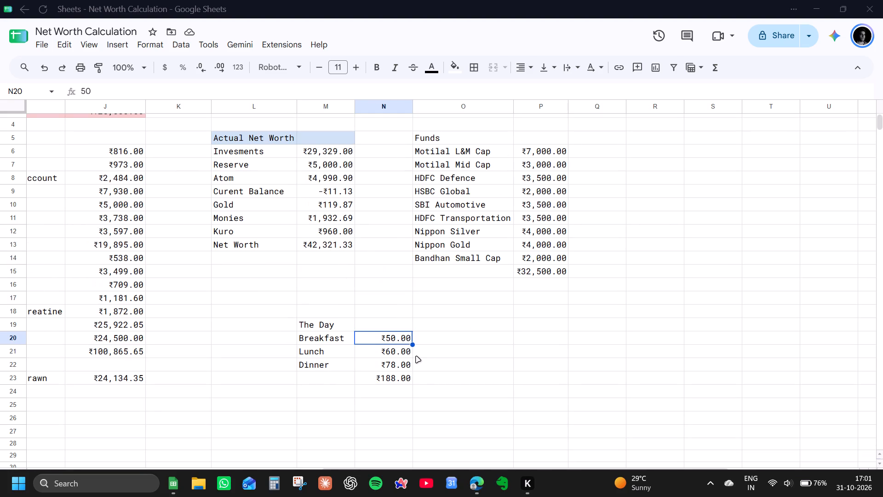
type("80")
key("Up")
key("Insert")
key("Return")
type("80")
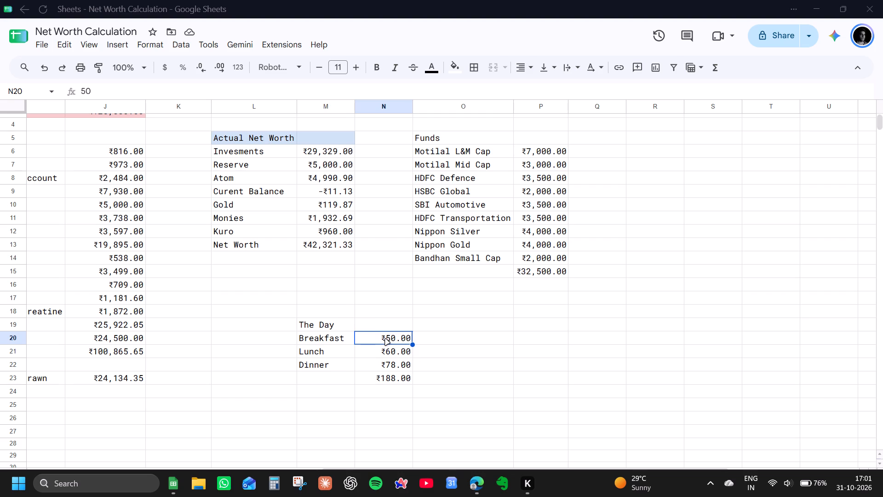
left_click(406, 380)
left_click(394, 342)
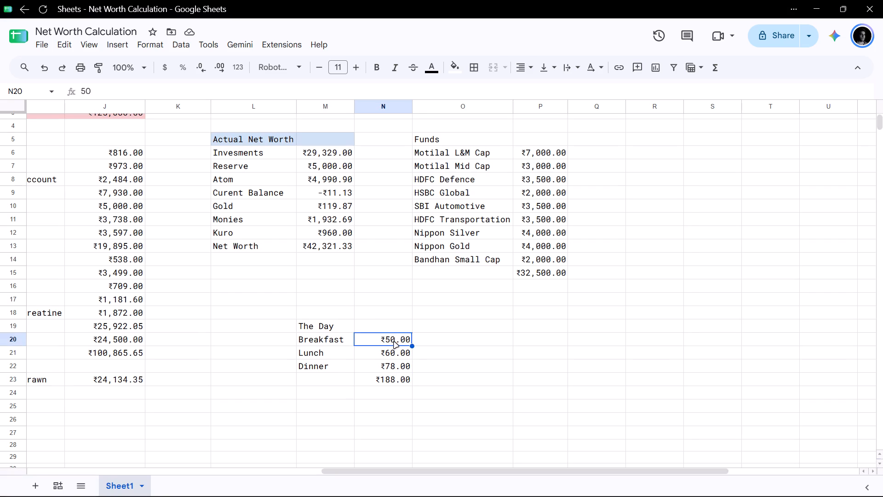
type("80")
key("Return")
key("Up")
key("Down")
key("Down")
key("Down")
key("Down")
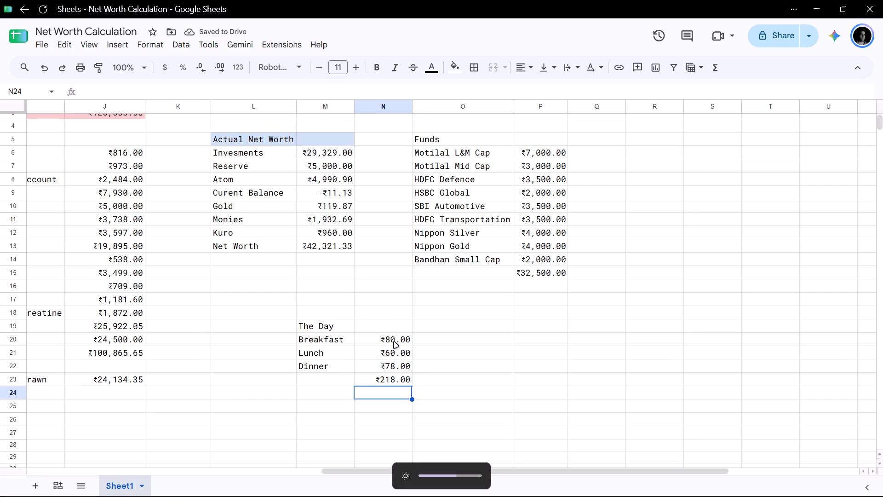
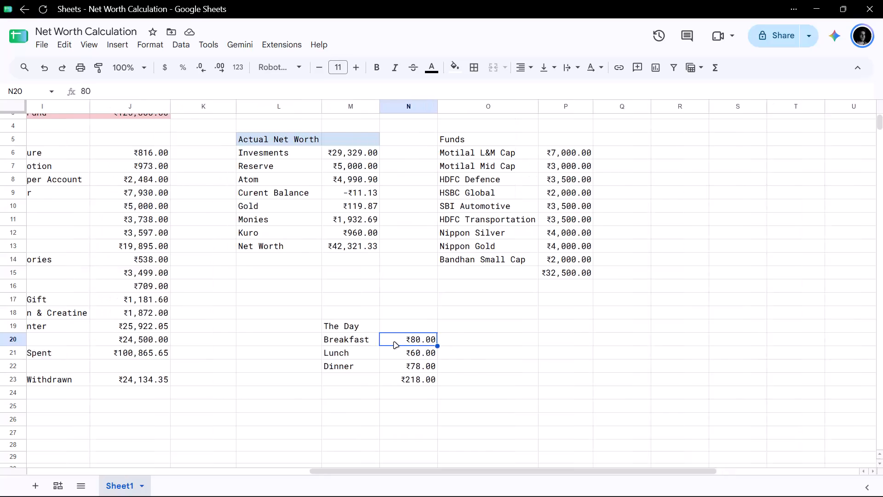
Add a Daily Cost heading in P20 with the row labels Atoms and Food in P21 and P22.
left_click(517, 424)
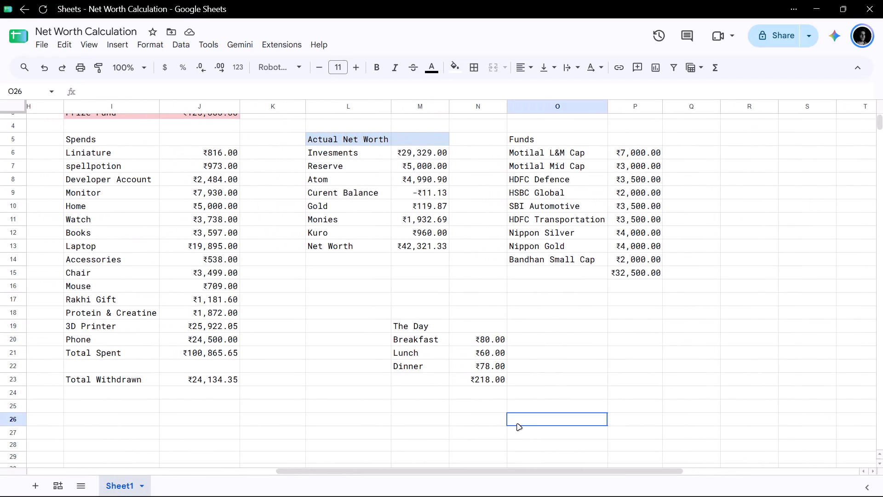
scroll(447, 422, "right", 4)
scroll(447, 422, "left", 4)
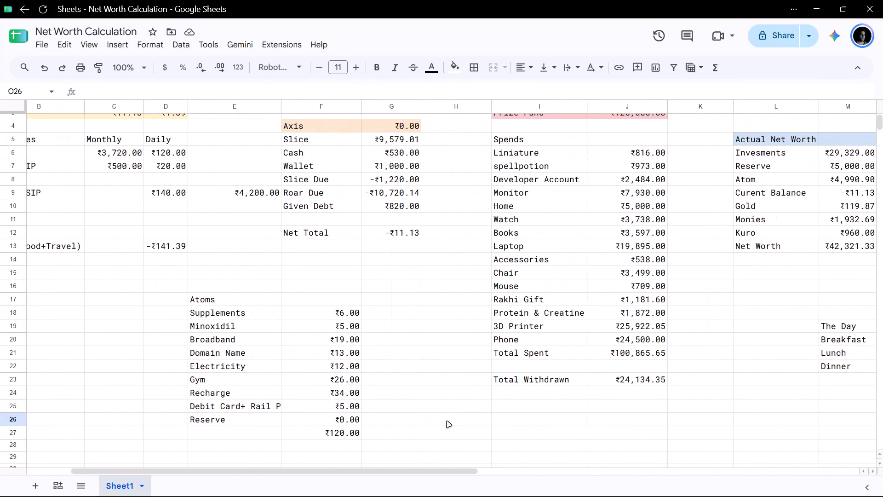
scroll(447, 422, "left", 2)
scroll(447, 422, "right", 2)
left_click(393, 354)
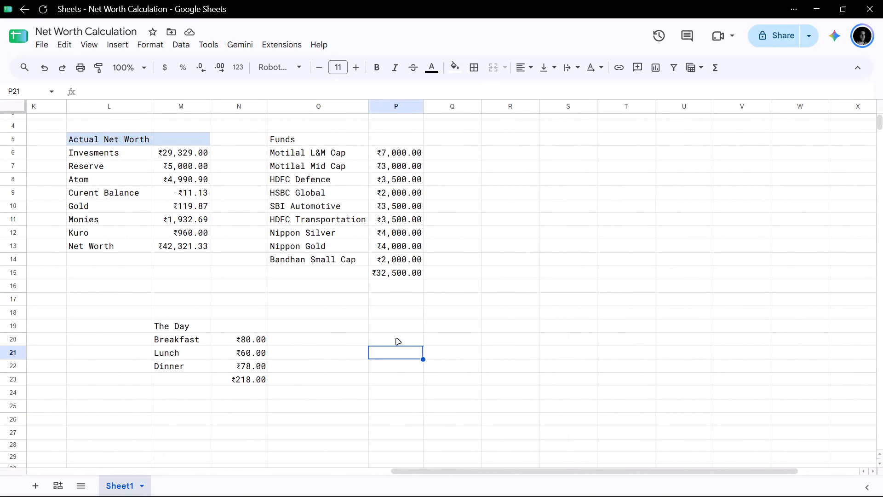
key("BackSpace")
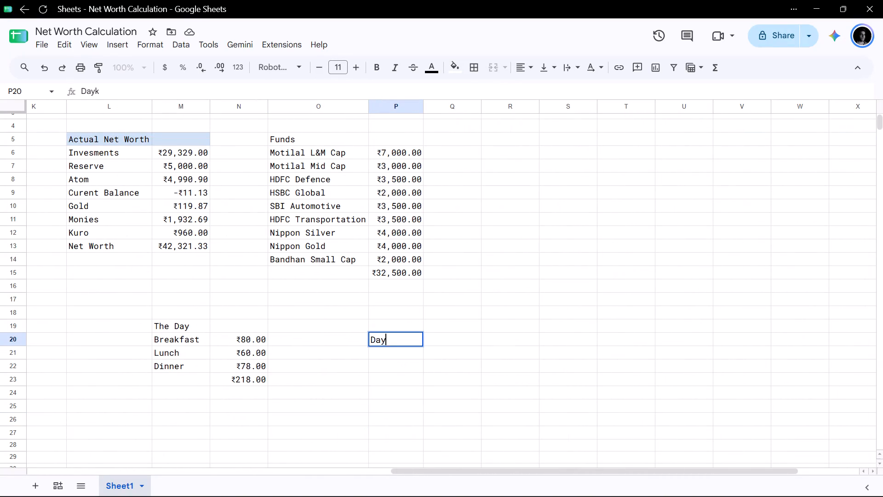
key("BackSpace")
type("ily")
key("space")
key("BackSpace")
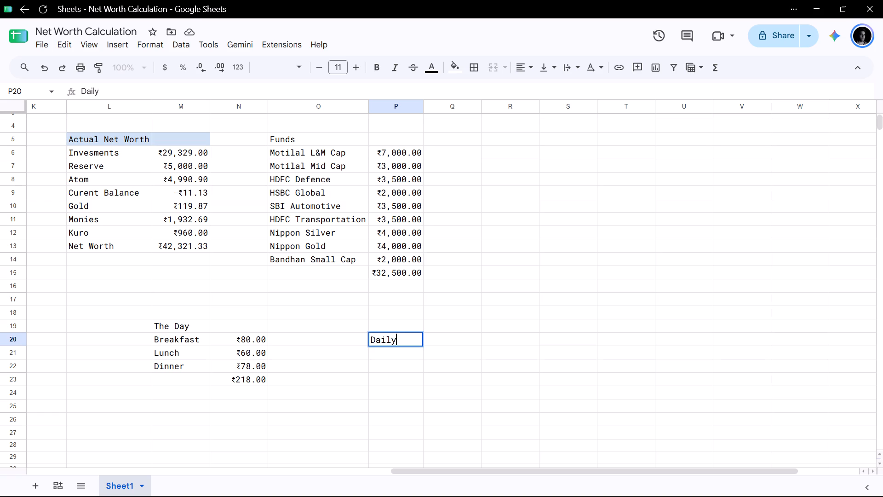
key("Return")
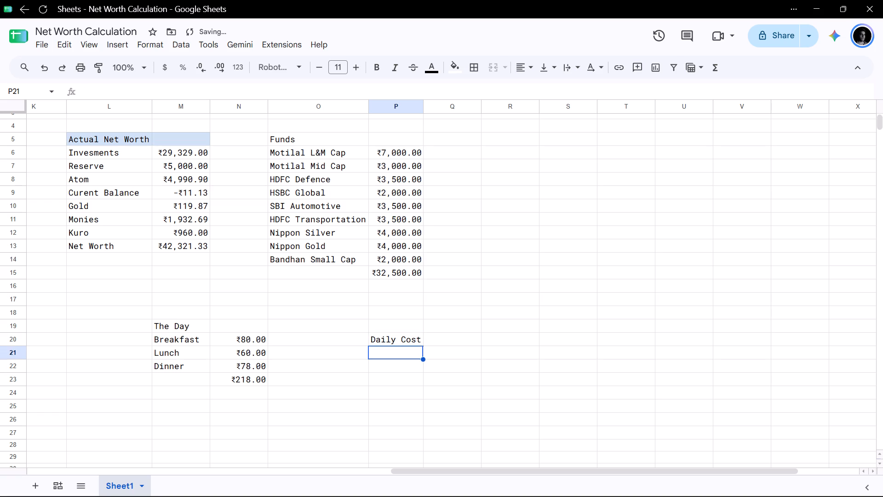
key("Return")
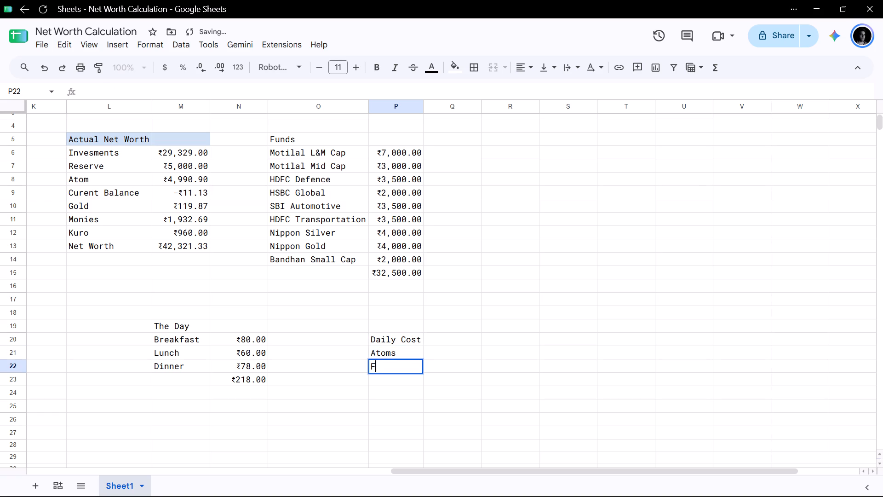
key("Return")
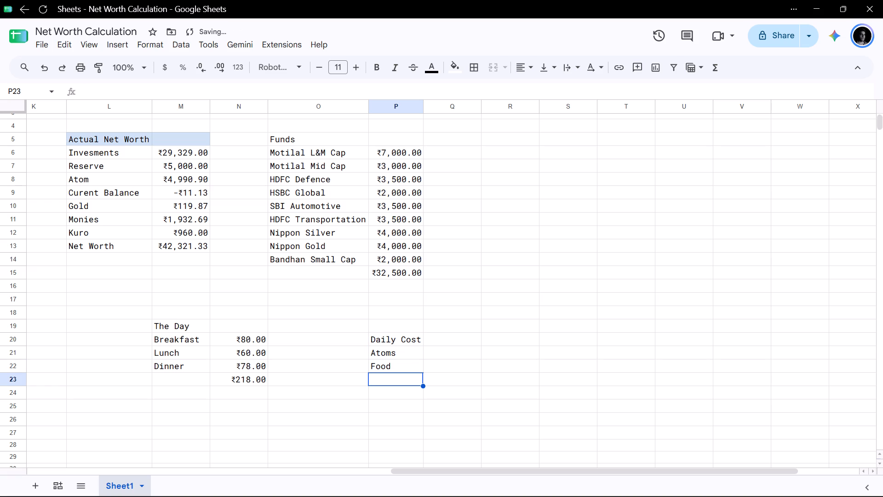
Check the daily expense amounts in the Expenses table and enter 140*30 in Q21 beside Atoms.
key("Up")
key("Up")
key("Right")
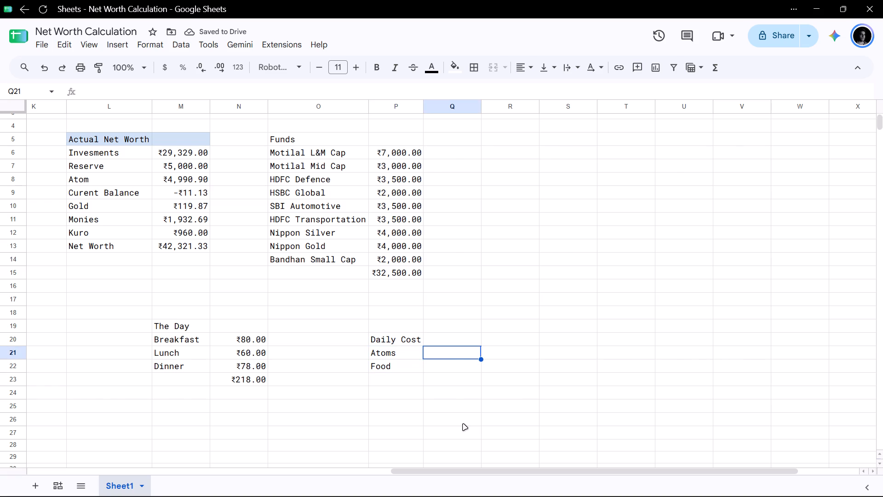
scroll(463, 424, "right", 10)
scroll(602, 448, "up", 1)
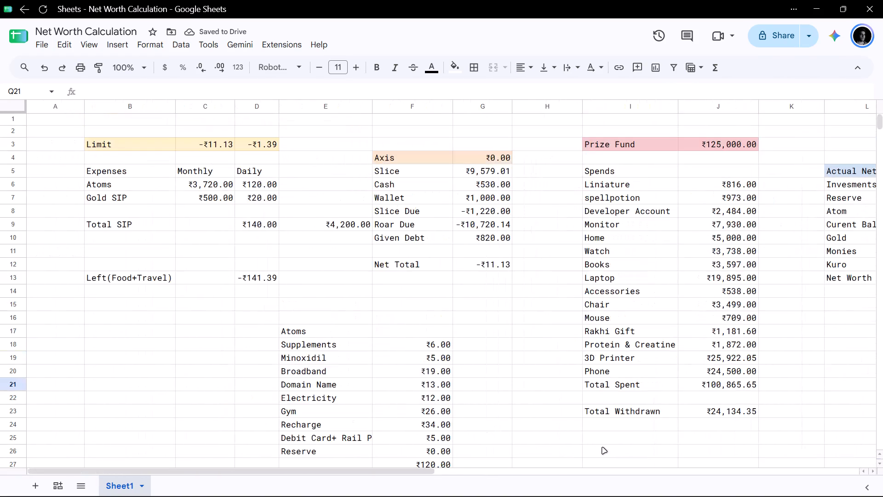
scroll(602, 448, "up", 1)
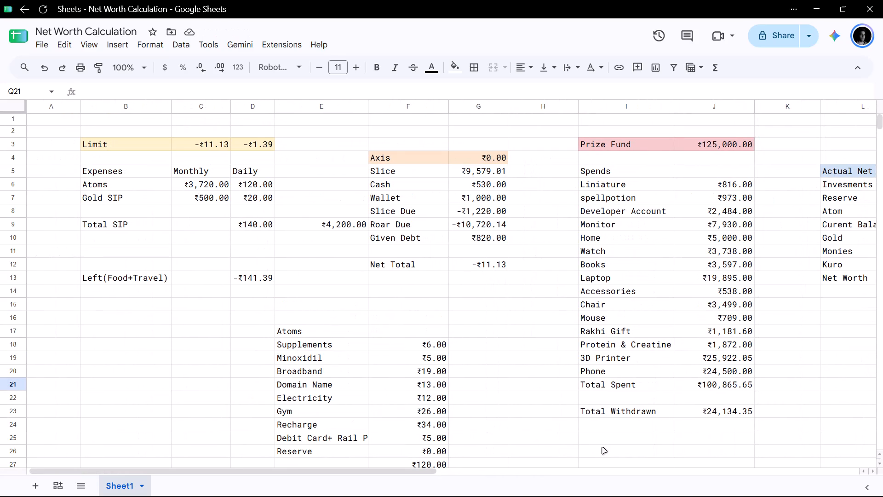
scroll(602, 448, "left", 1)
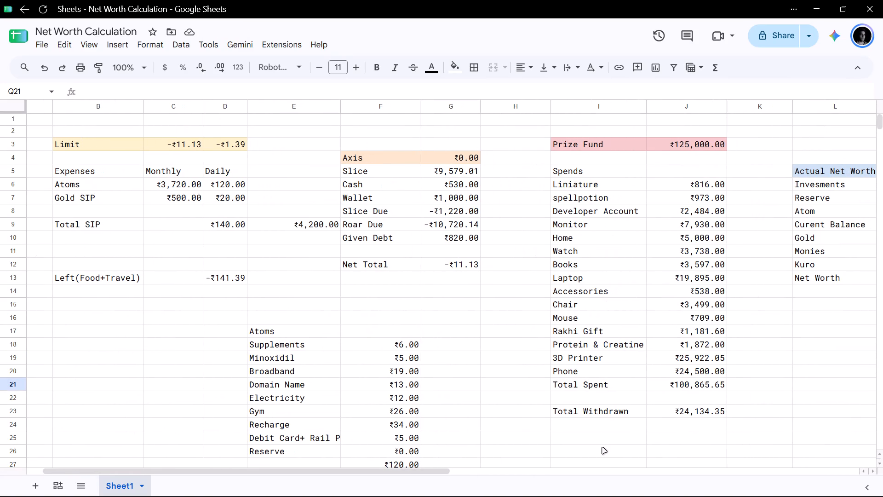
scroll(602, 448, "left", 1)
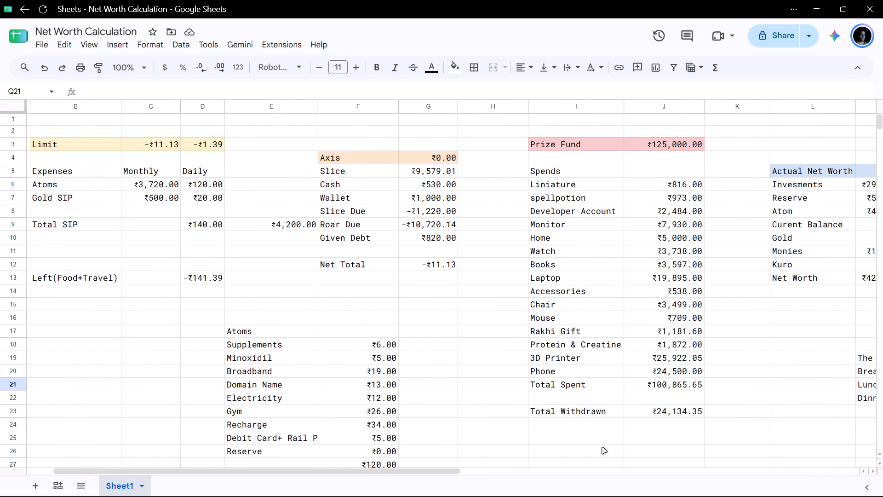
scroll(602, 448, "right", 1)
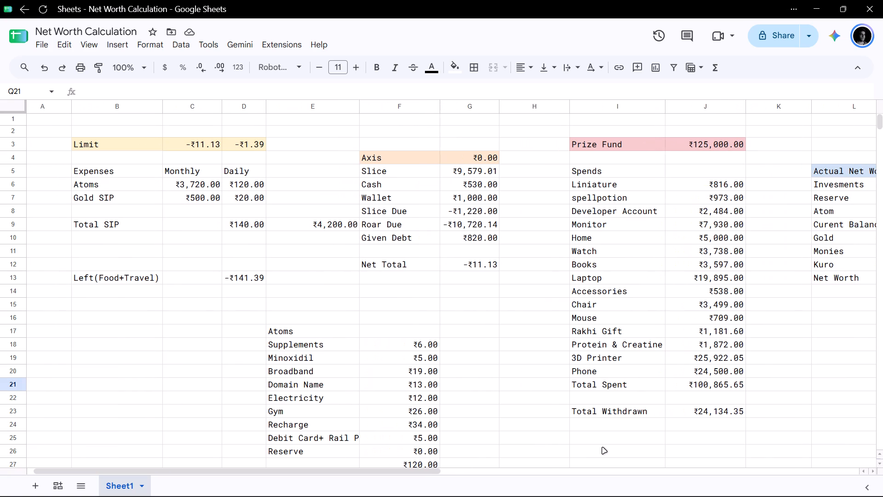
scroll(602, 448, "right", 1)
scroll(602, 448, "left", 7)
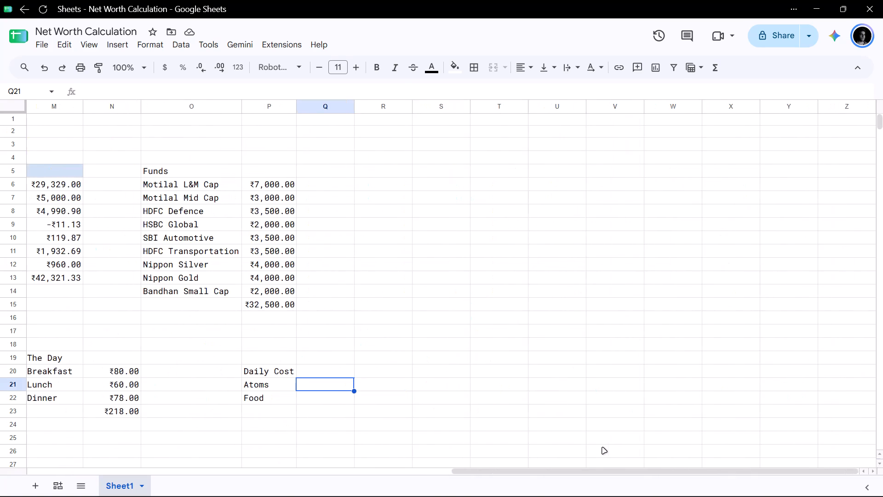
type("140*30")
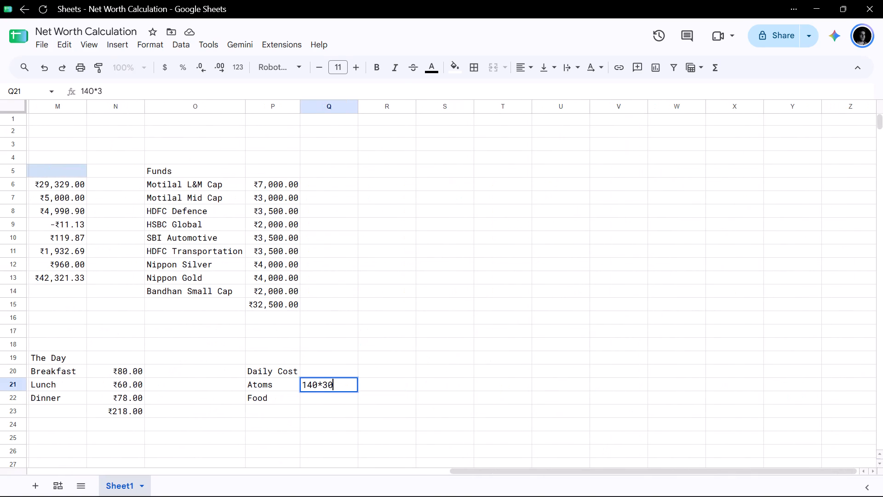
key("Return")
Turn the Atoms entry in Q21 into the formula =140*30.
key("Up")
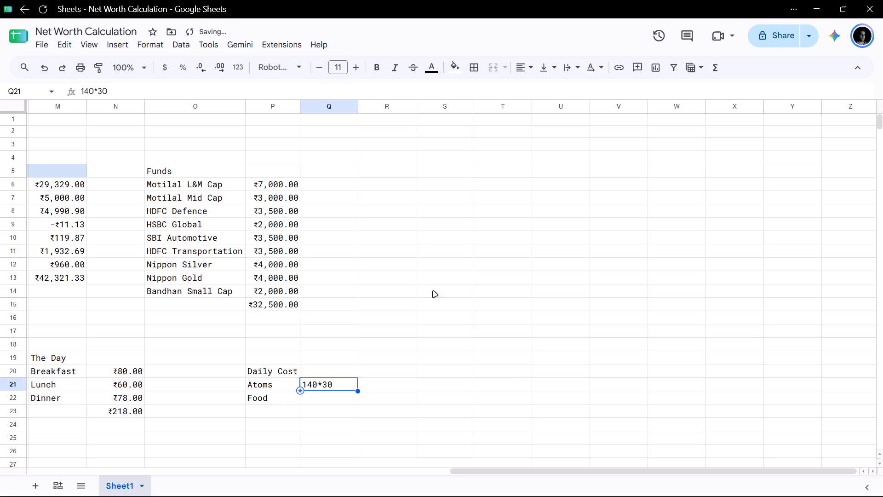
left_click(84, 94)
key("Left")
key("equal")
key("Return")
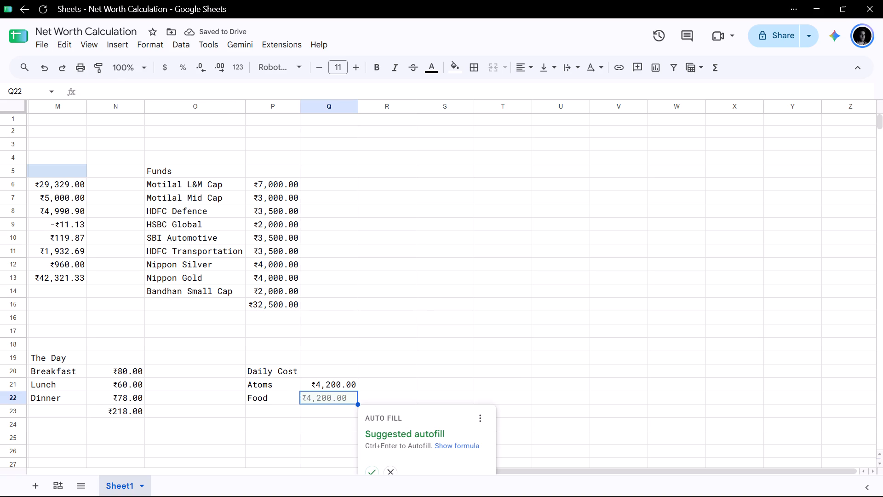
Enter 218*30 in Q22 beside Food.
type("218")
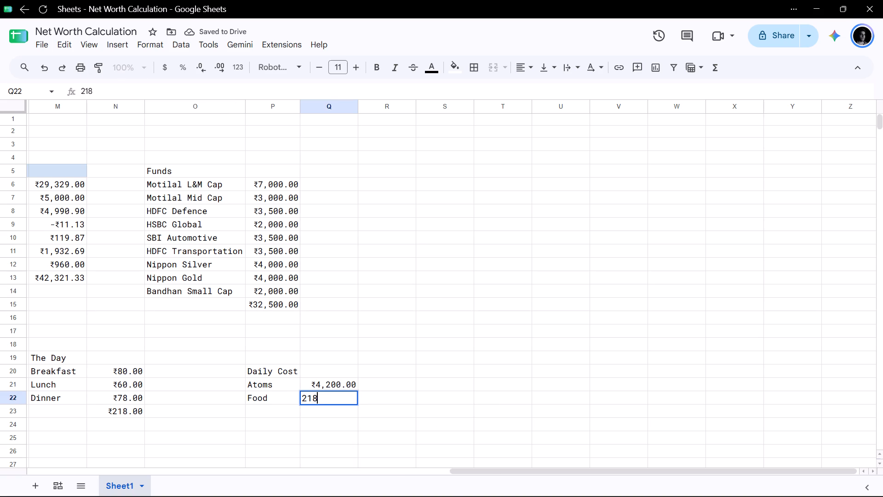
key("asterisk")
type("30")
key("Left")
key("Left")
key("Left")
key("Left")
key("Left")
key("Left")
key("Left")
key("Left")
key("Left")
key("equal")
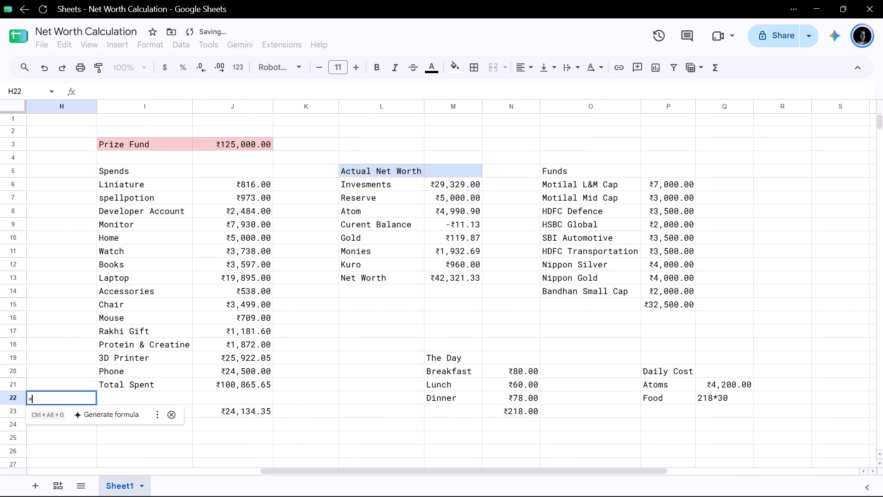
key("Escape")
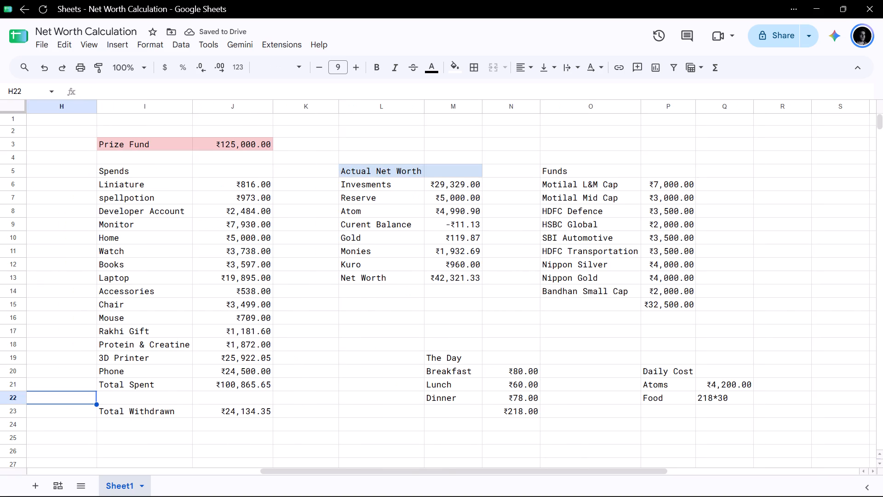
Turn the Food entry in Q22 into the formula =218*30.
left_click(706, 383)
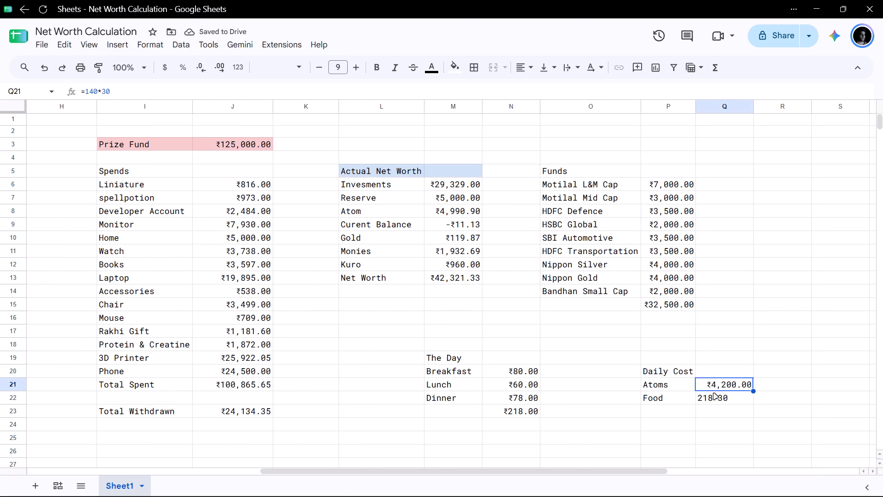
left_click(714, 393)
left_click(82, 87)
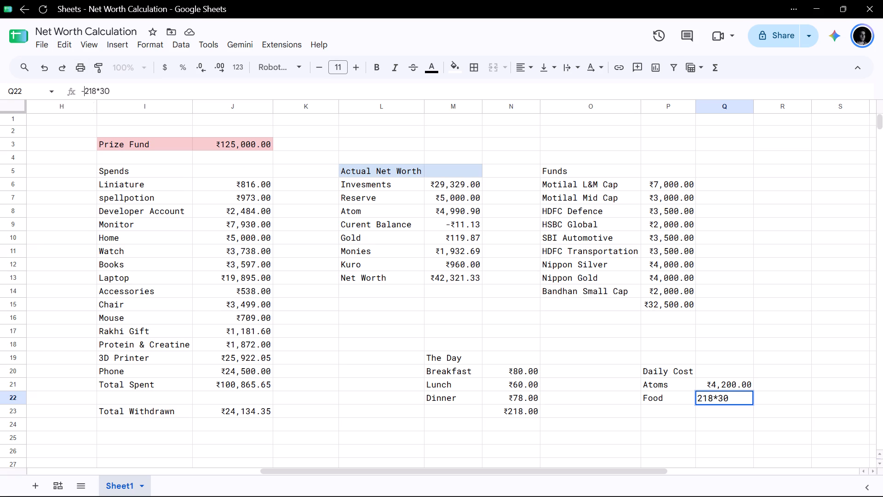
key("minus")
key("BackSpace")
key("minus")
key("BackSpace")
key("equal")
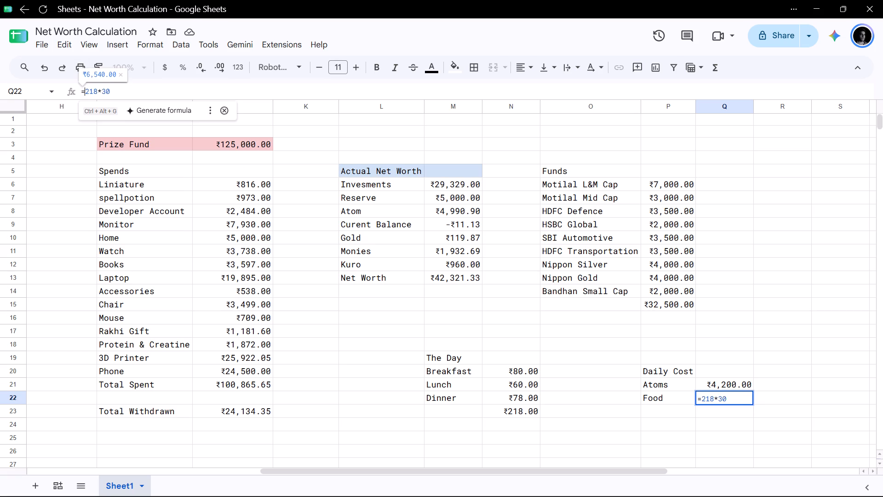
key("Return")
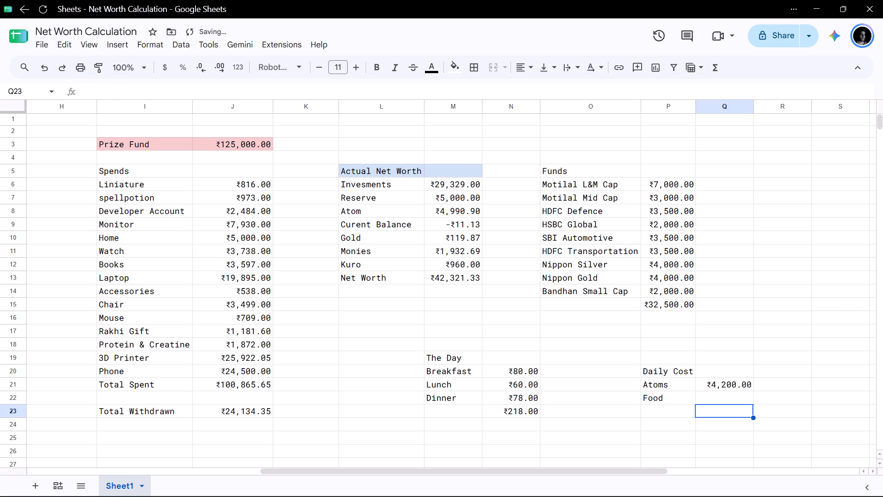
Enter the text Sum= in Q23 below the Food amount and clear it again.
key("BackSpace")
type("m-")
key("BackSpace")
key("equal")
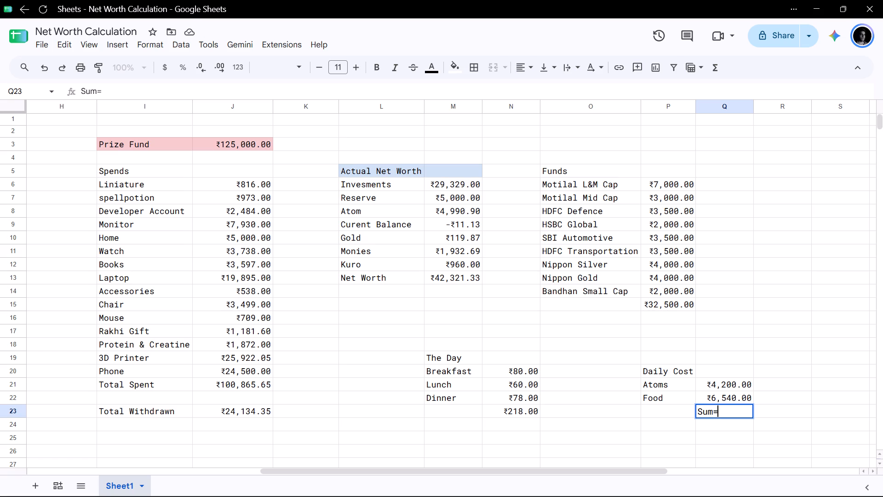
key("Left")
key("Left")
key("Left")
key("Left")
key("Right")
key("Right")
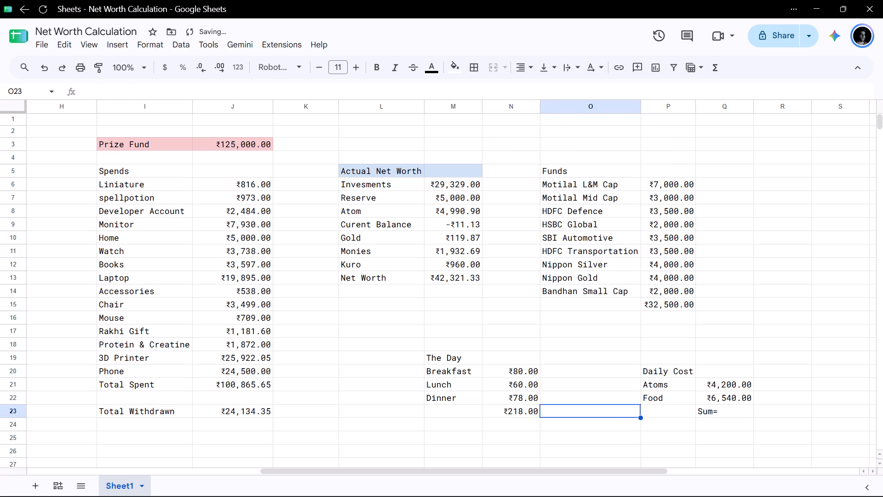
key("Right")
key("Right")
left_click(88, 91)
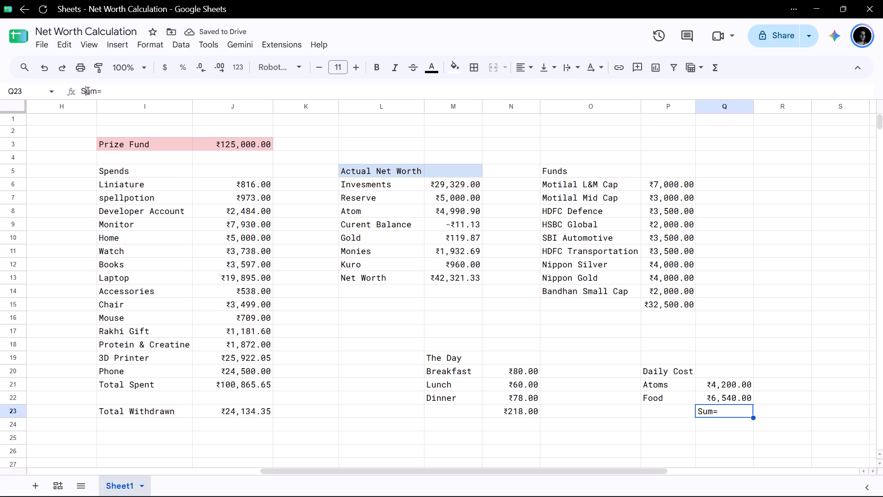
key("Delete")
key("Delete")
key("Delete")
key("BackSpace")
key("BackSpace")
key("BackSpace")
Enter the formula =SUM(Q21:Q22) in Q23 to total the Atoms and Food amounts.
type("=s")
type("um")
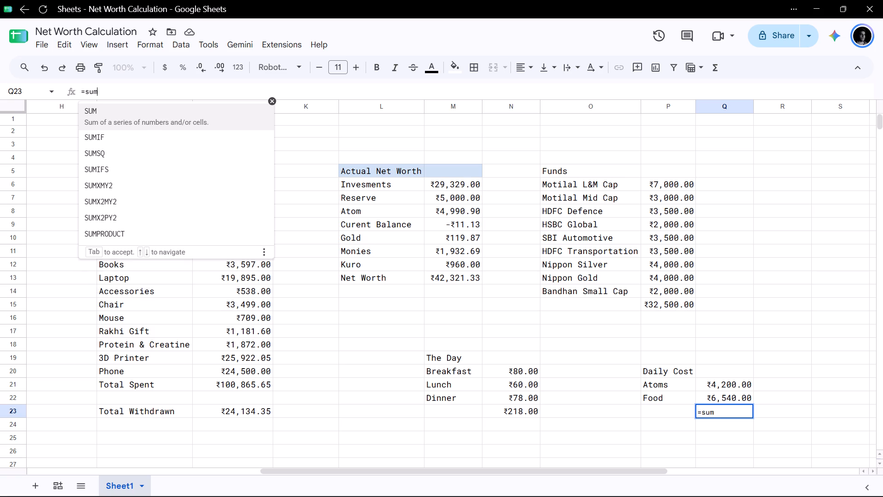
key("shift+parenleft")
key("BackSpace")
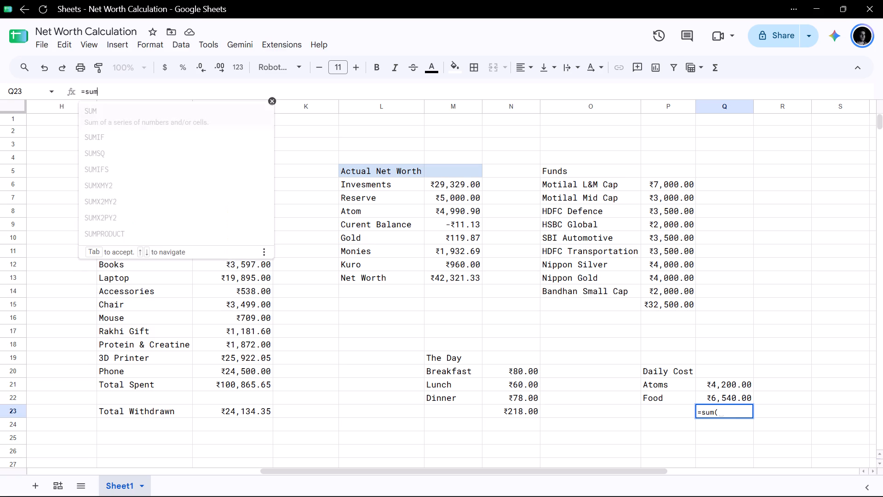
key("Return")
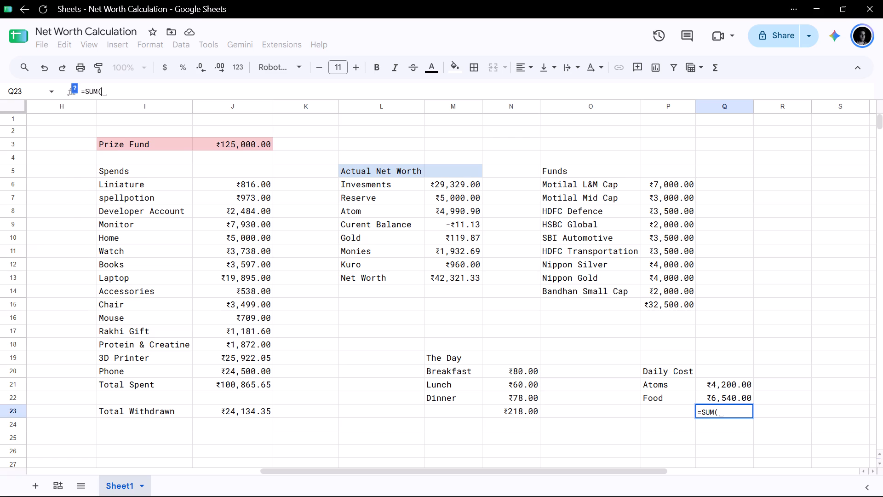
key("Down")
key("End")
type("21")
key("Left")
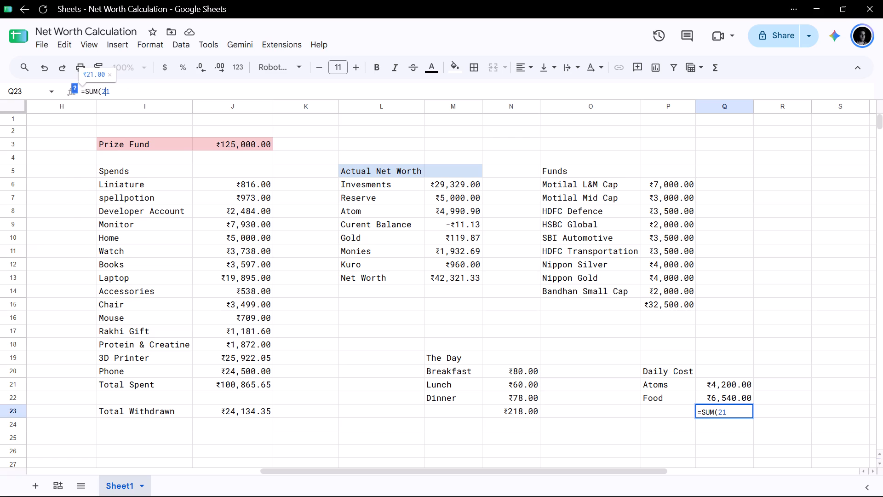
key("q")
key("Right")
key("Right")
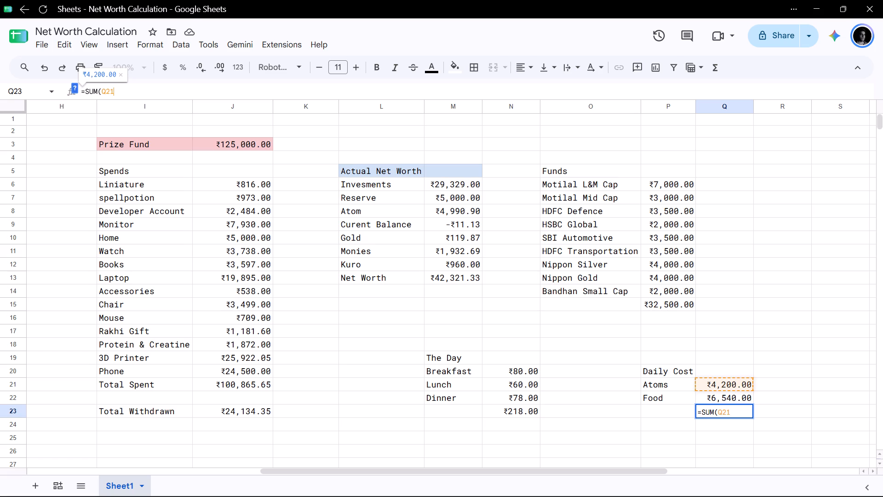
key("shift+colon")
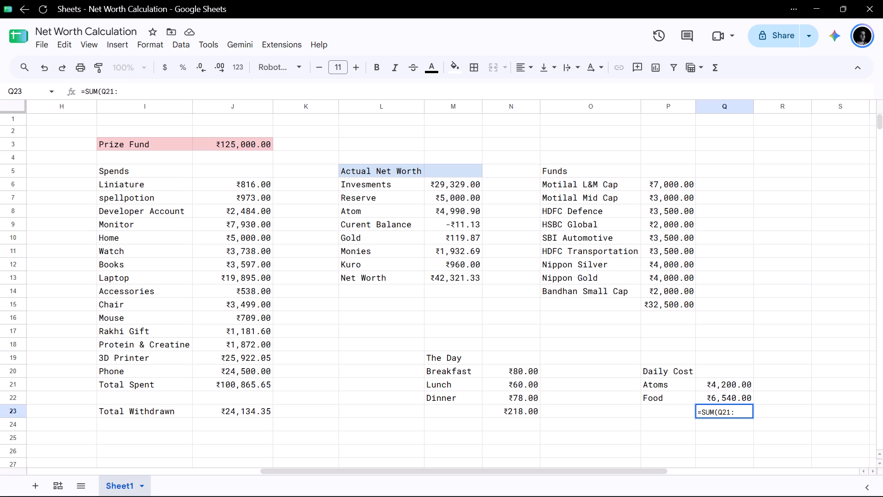
type("Q22")
key("Return")
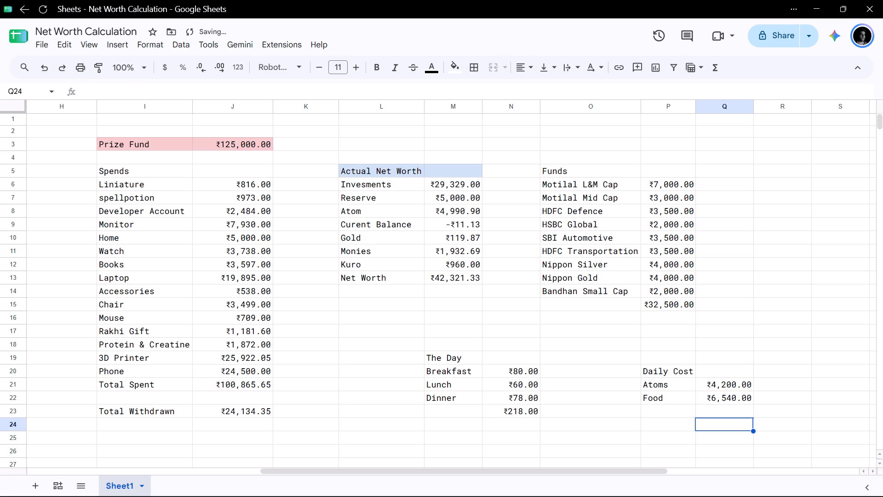
Review the Atoms, Food and total amounts in the Daily Cost table.
key("Up")
key("Up")
key("Up")
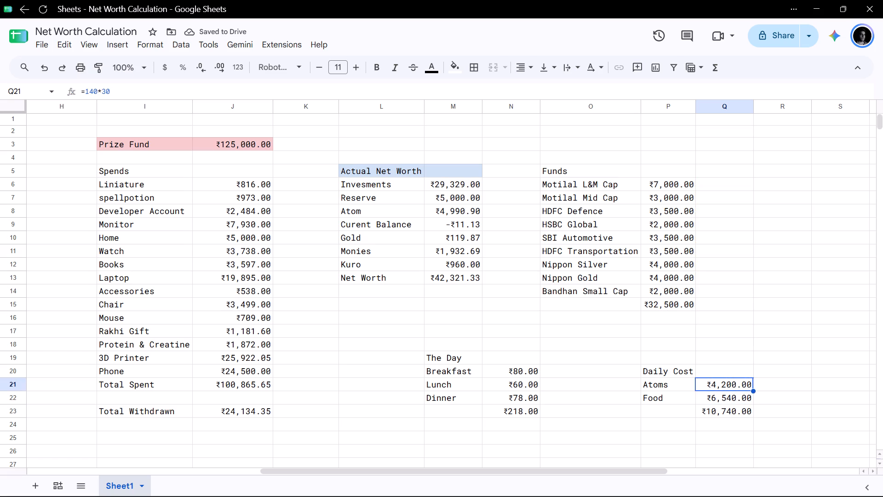
key("Up")
key("Down")
key("Down")
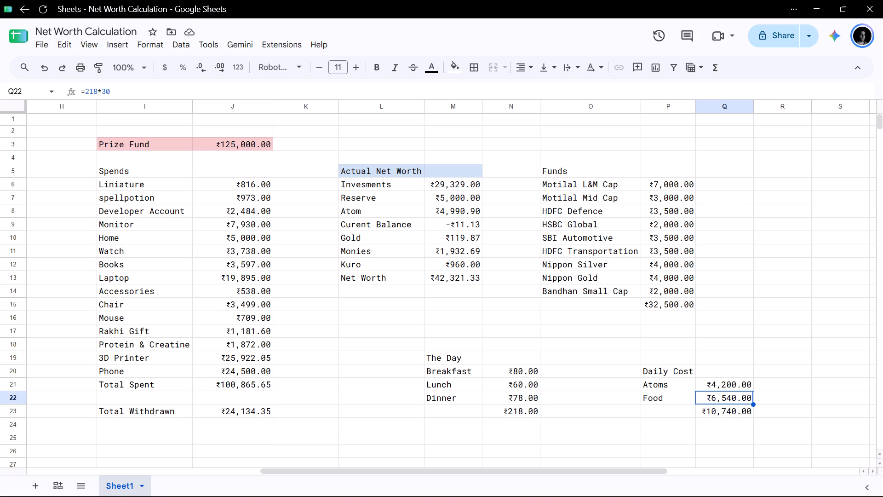
key("Right")
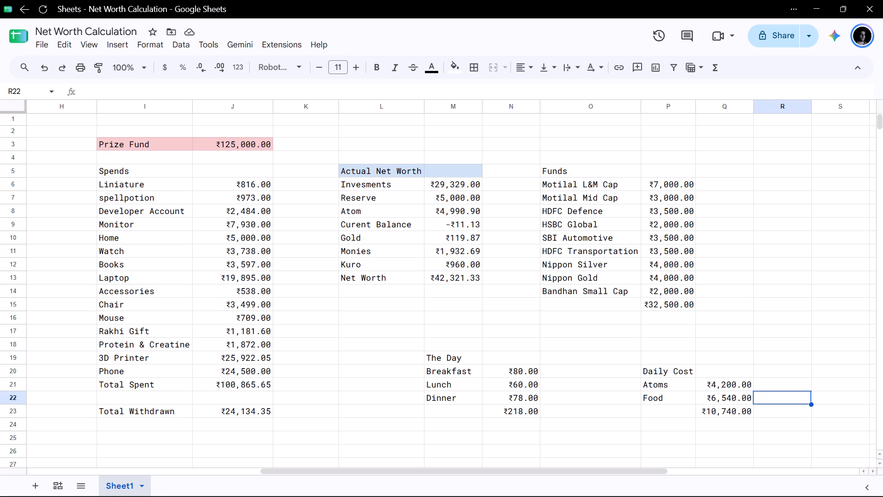
key("Up")
key("Left")
key("Left")
key("Left")
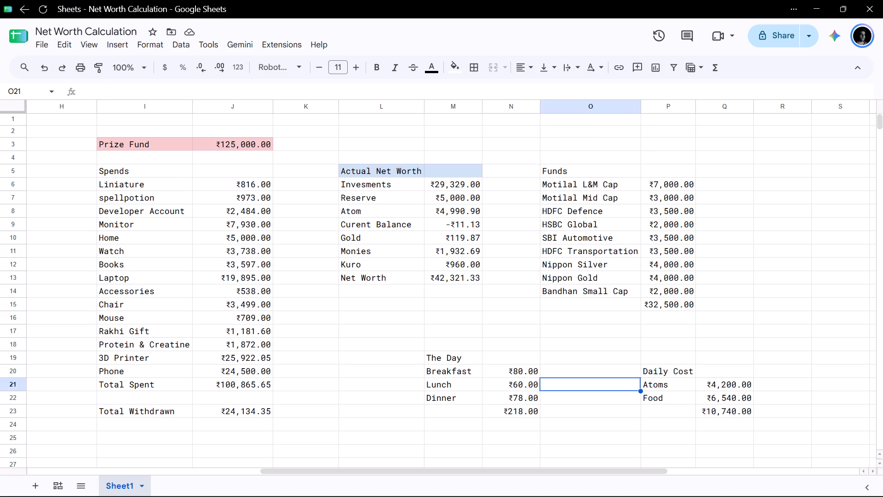
key("Down")
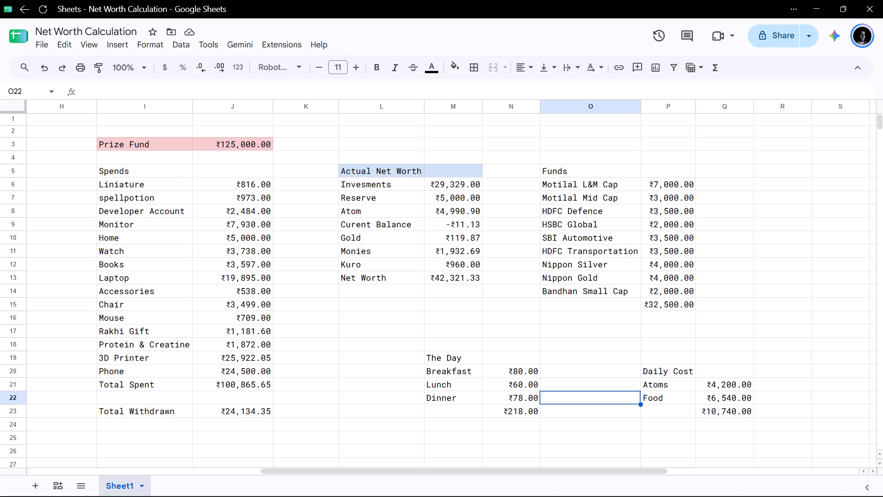
key("Down")
key("Down")
key("Right")
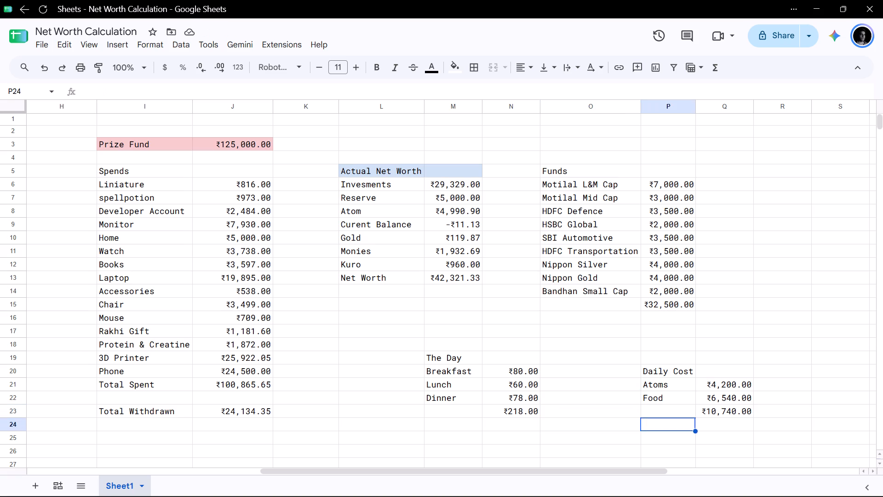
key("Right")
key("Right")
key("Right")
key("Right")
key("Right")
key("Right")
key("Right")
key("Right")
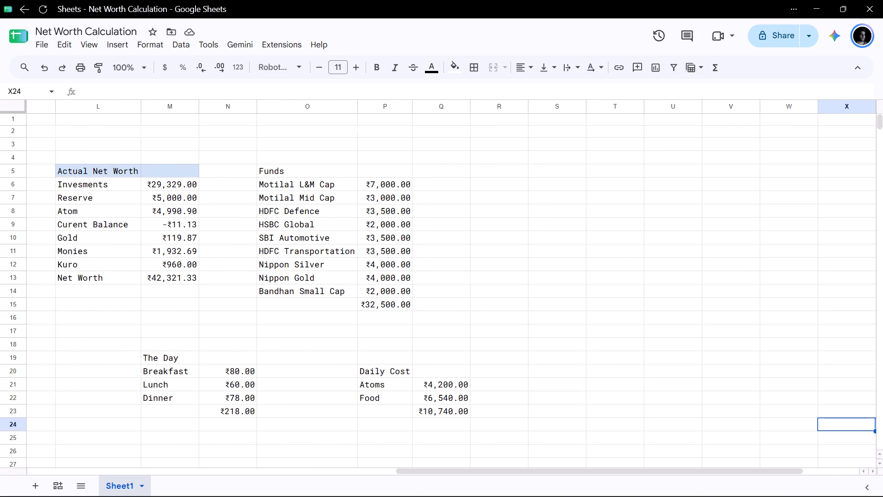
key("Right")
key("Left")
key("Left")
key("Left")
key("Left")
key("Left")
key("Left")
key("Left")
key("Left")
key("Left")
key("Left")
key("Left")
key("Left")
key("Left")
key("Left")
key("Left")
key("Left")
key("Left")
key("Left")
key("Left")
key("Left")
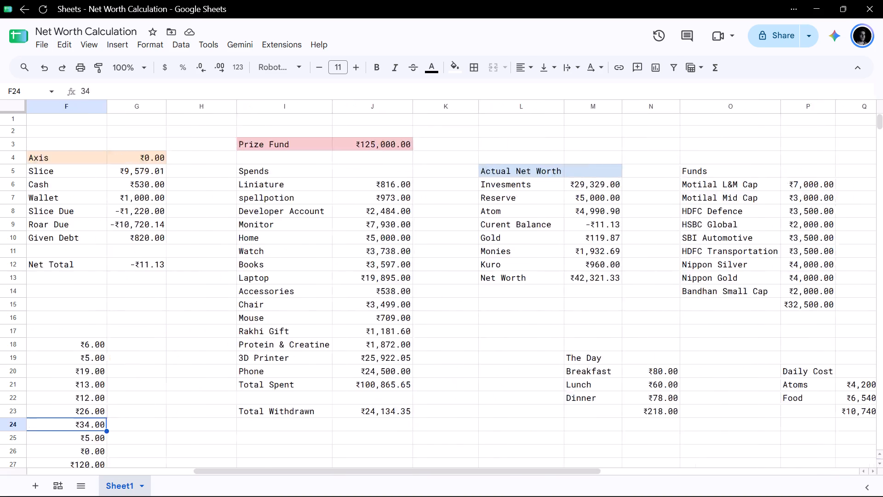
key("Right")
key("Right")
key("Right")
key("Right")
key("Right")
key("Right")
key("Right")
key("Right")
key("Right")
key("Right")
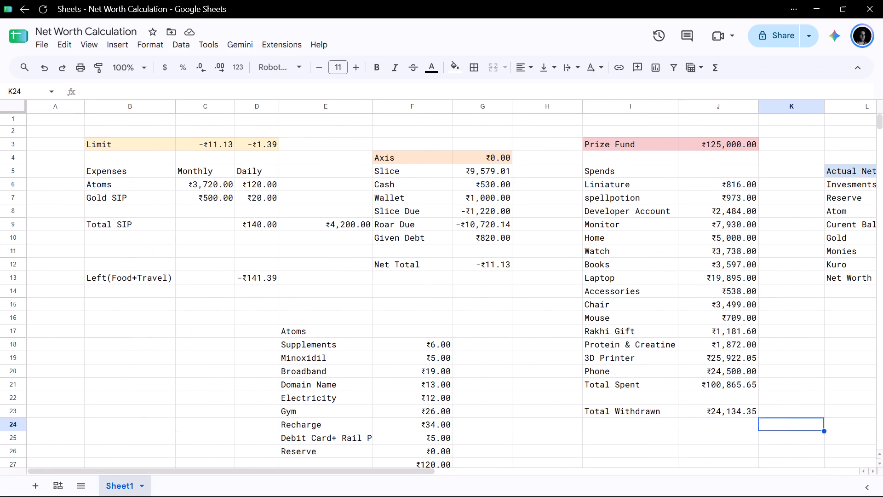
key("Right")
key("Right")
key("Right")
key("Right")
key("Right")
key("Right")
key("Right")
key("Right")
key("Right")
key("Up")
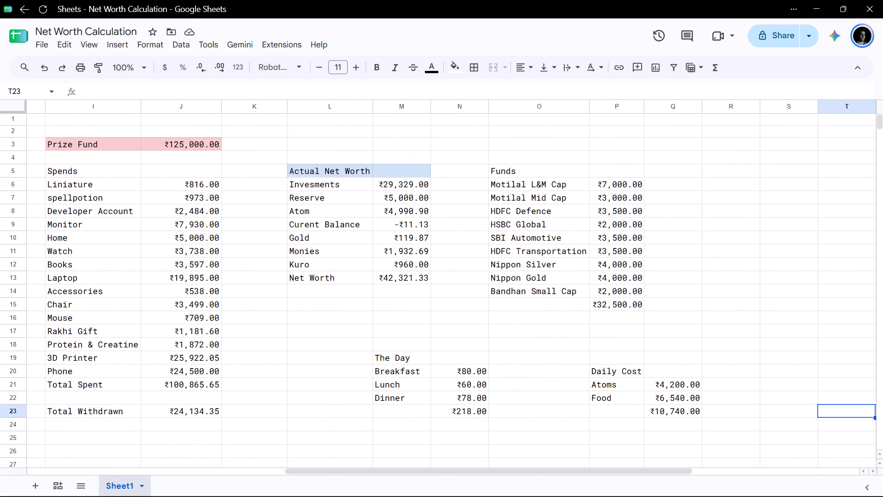
Check the Atoms and Food formulas in Q21 and Q22 against the Daily Cost total.
key("Up")
key("Left")
key("Left")
key("Left")
key("Up")
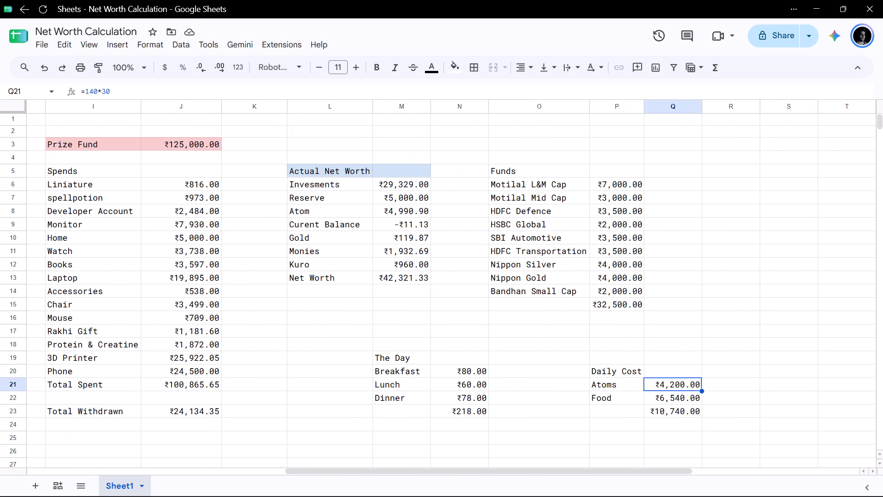
key("Down")
key("Down")
key("Up")
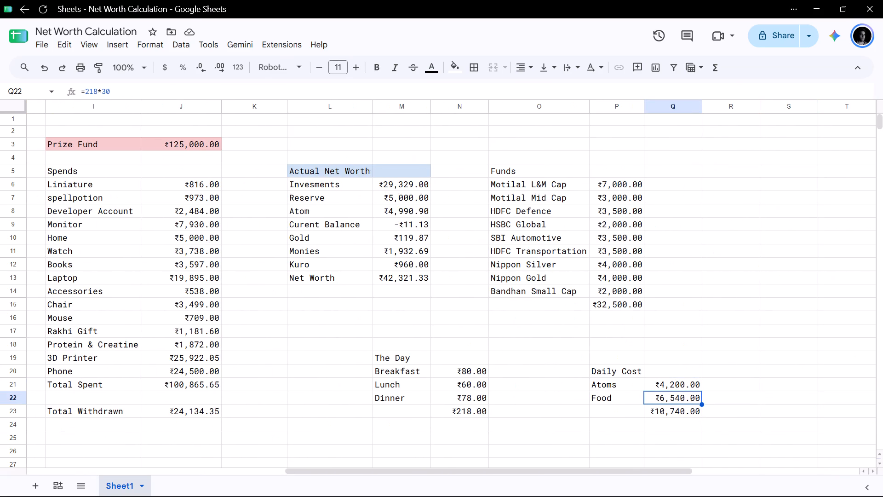
key("Up")
key("Down")
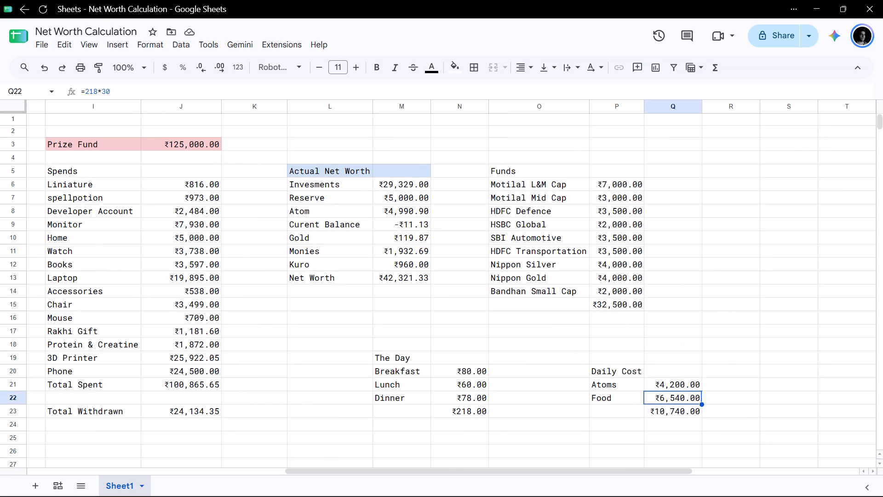
key("Down")
key("Up")
key("Up")
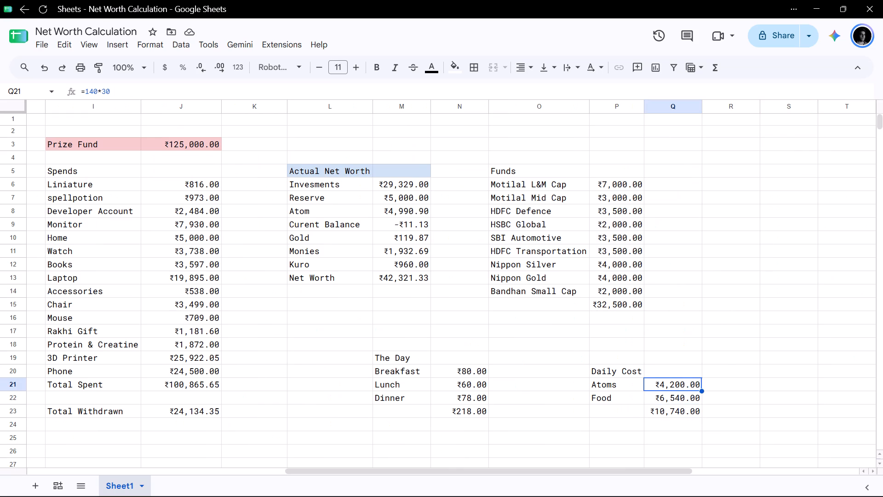
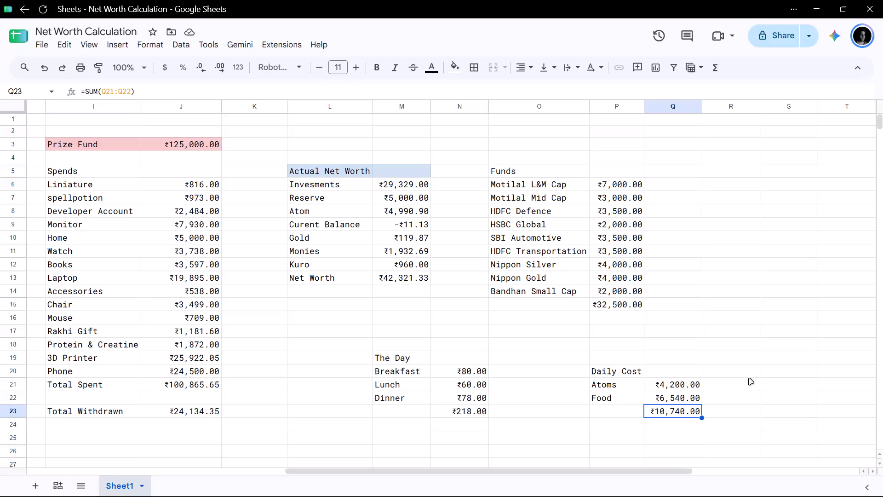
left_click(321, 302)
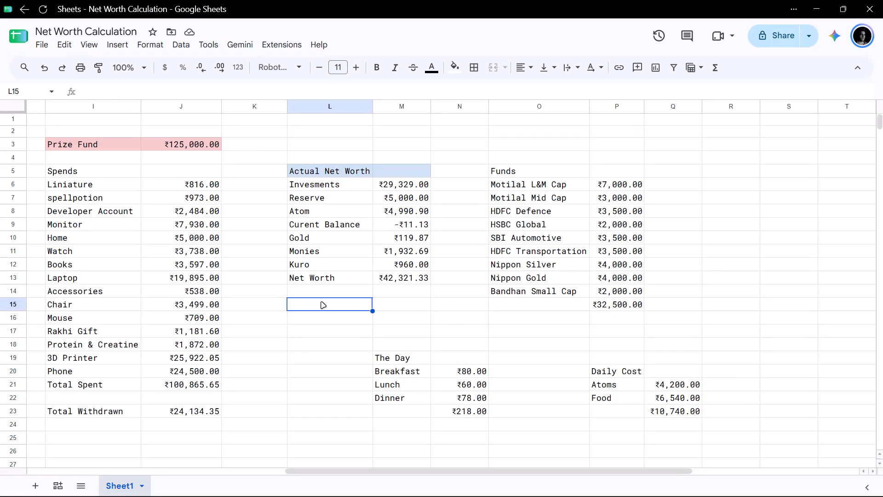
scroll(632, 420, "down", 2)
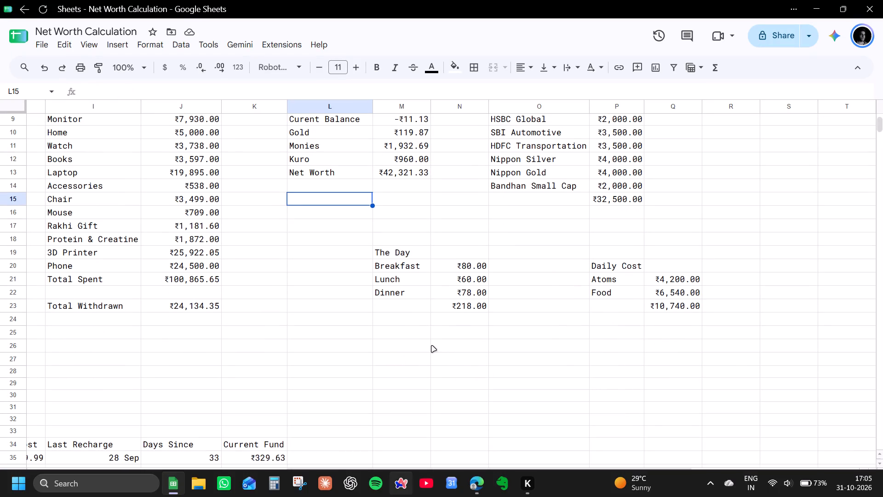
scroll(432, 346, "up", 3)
In Calculator, subtract the Daily Cost total from Net Worth as 42321.33 − 10740, clear the calculation and close the app.
left_click(275, 482)
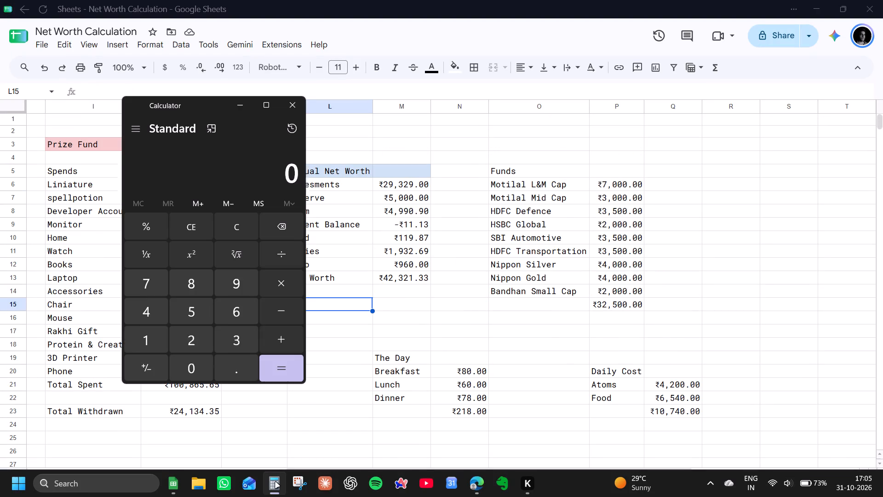
left_click(227, 181)
type("4232")
key("1")
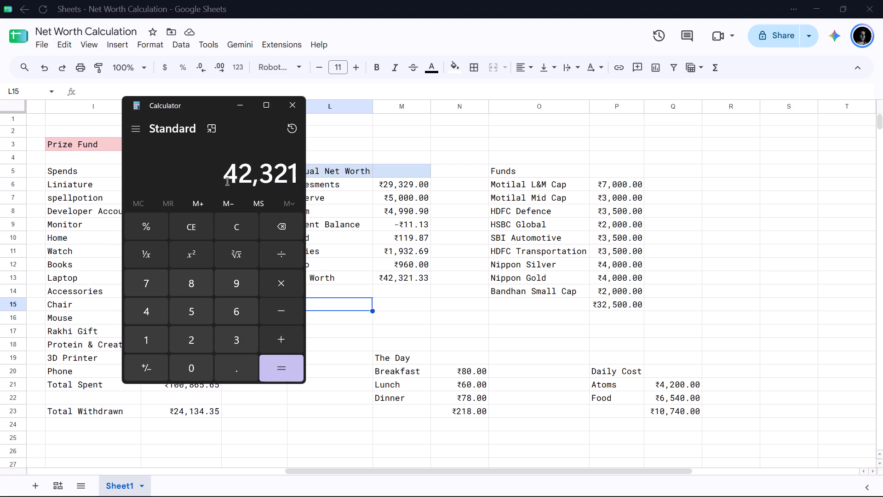
type(".33")
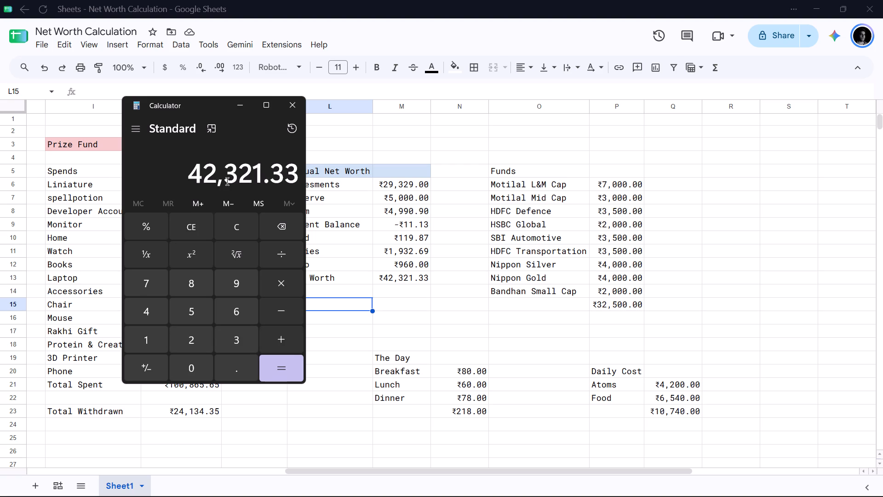
type("-10740")
key("Return")
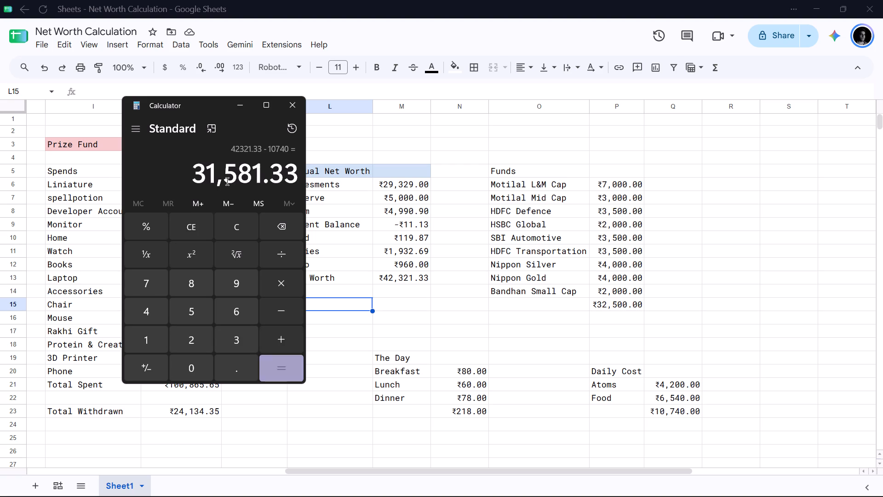
left_click(236, 217)
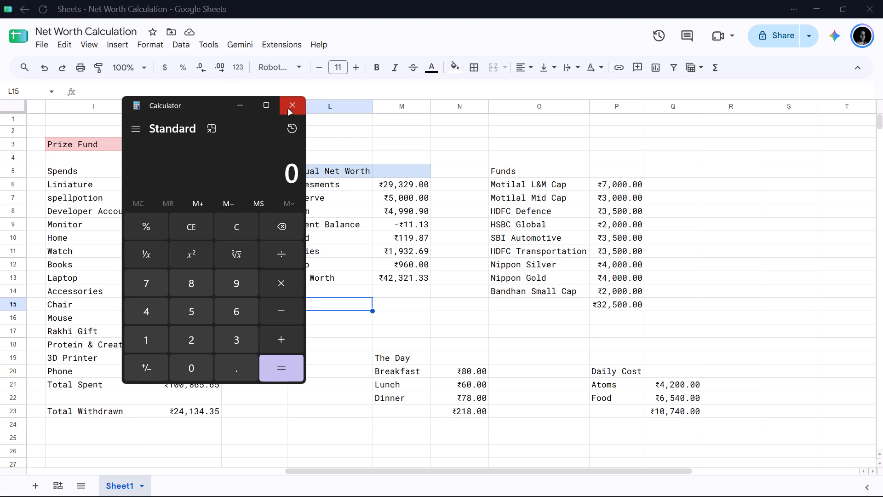
left_click(296, 105)
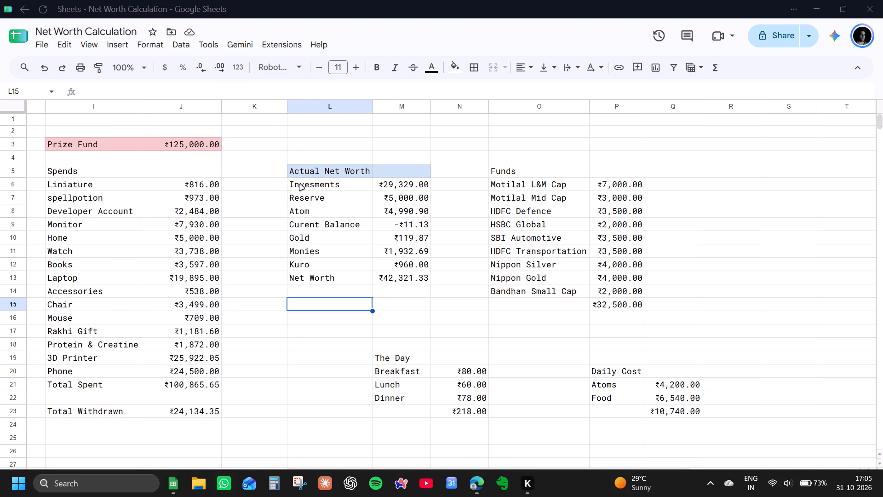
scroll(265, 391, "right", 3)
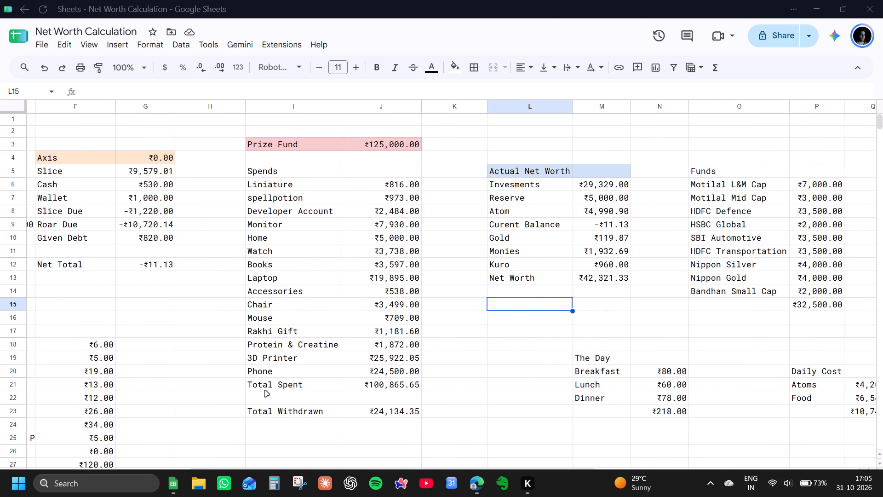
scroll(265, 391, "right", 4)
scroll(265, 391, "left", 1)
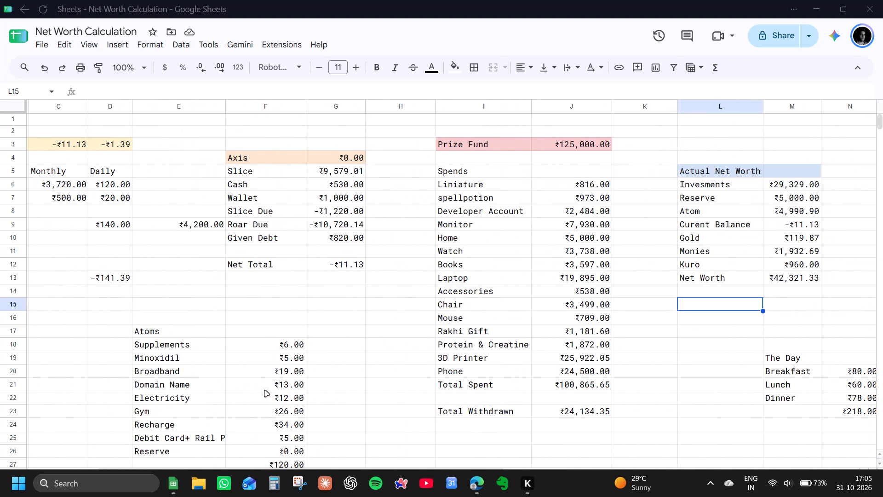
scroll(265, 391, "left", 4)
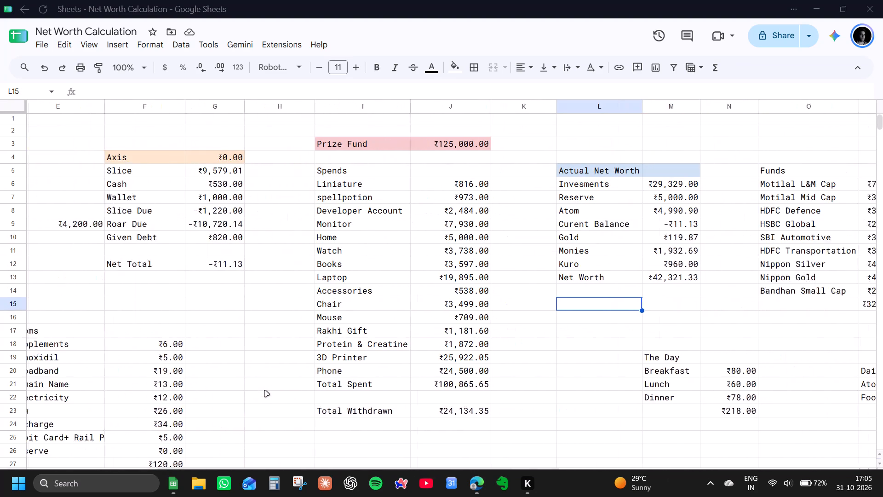
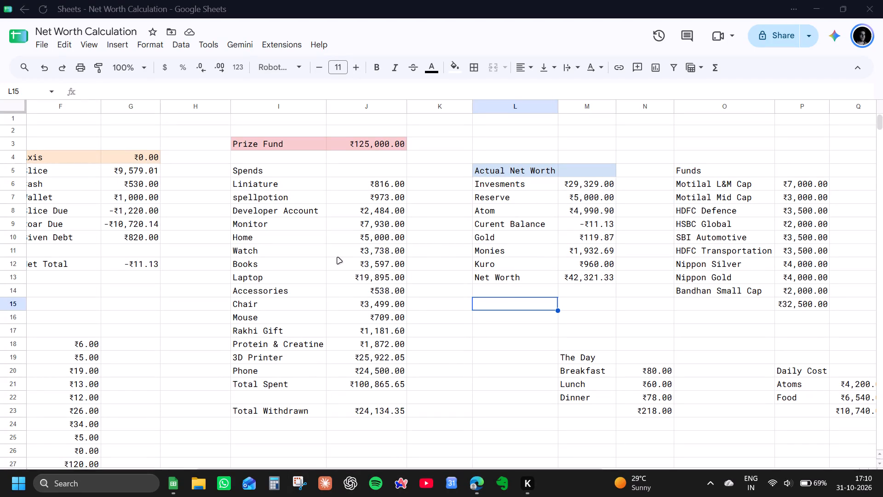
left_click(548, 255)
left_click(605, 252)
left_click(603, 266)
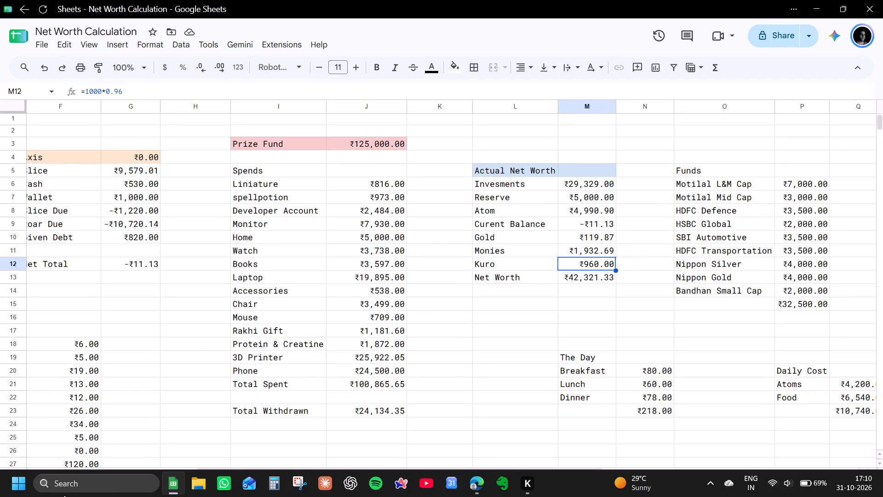
Switch to Calculator and divide the sheet's Roar Due amount by two, as 10720.14 ÷ 2.
left_click_drag(281, 471, 91, 468)
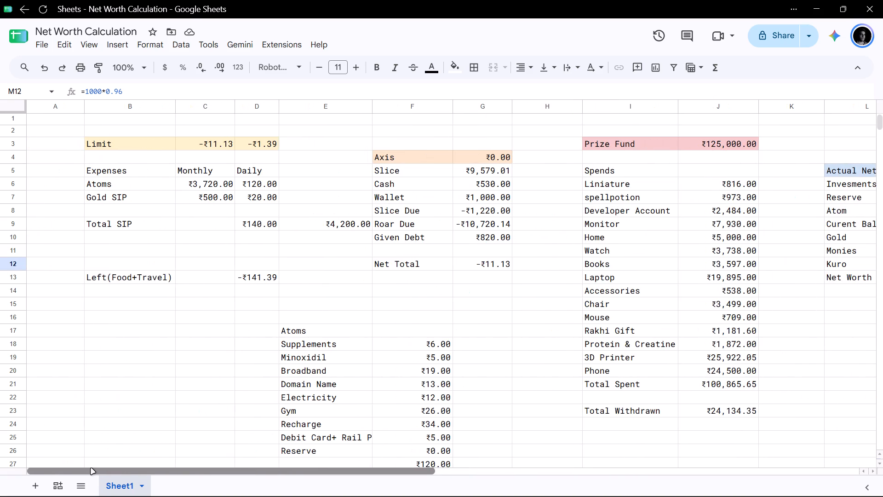
left_click_drag(91, 468, 88, 468)
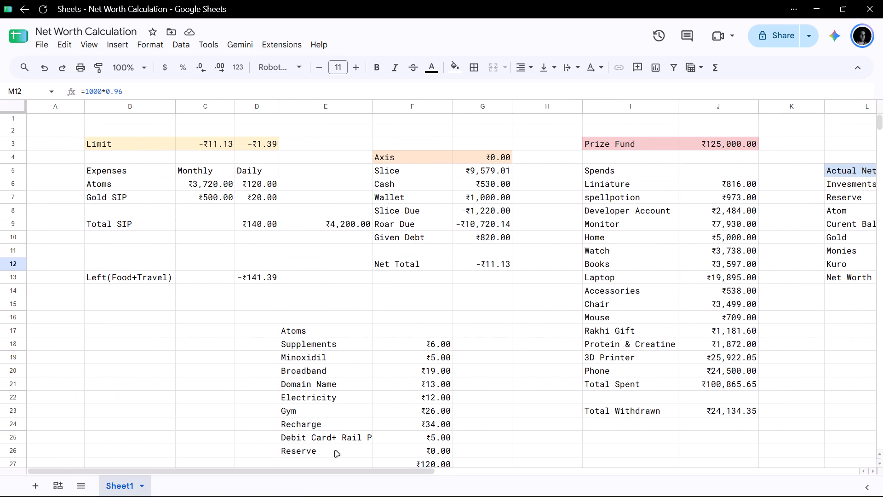
left_click(270, 489)
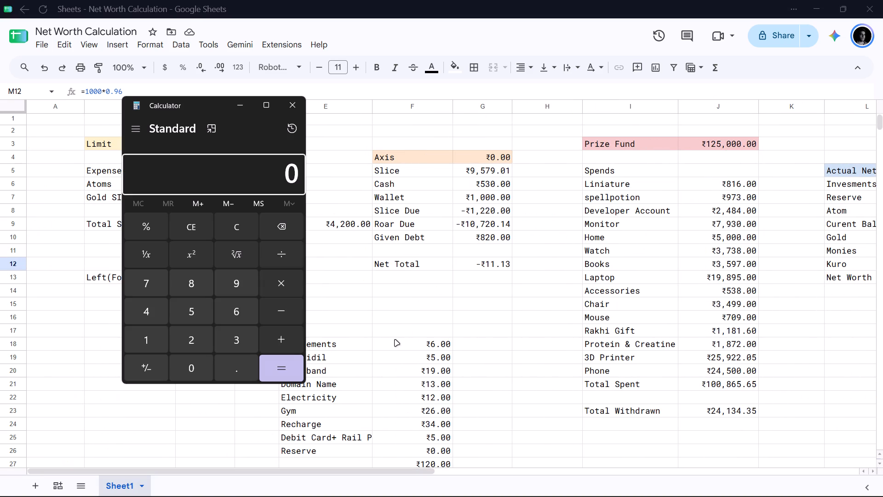
left_click(178, 167)
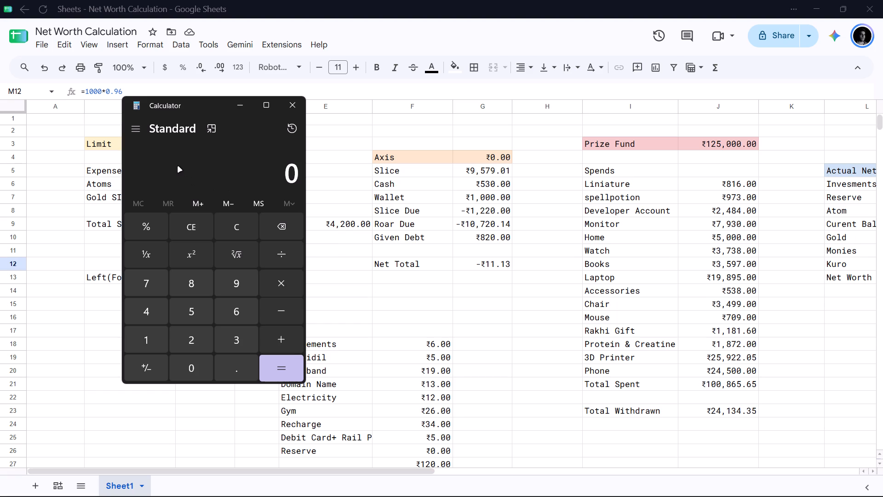
type("10")
type("928.")
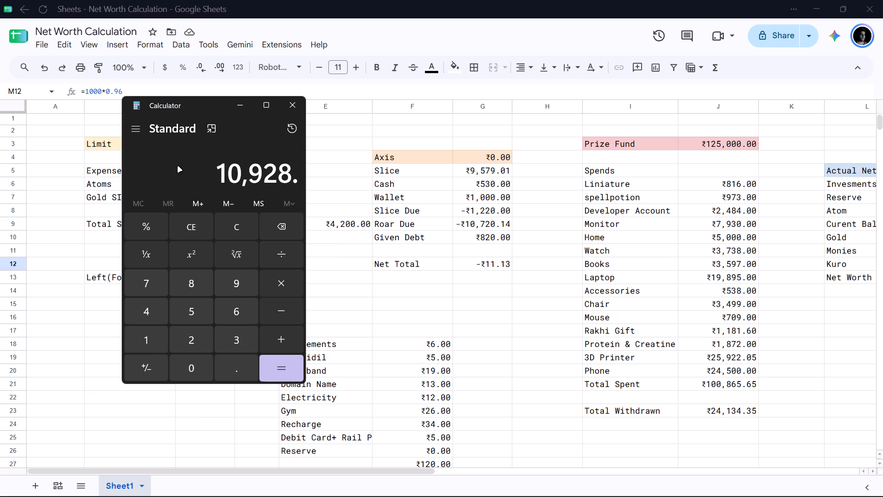
type("12")
type("\\\\\\\\")
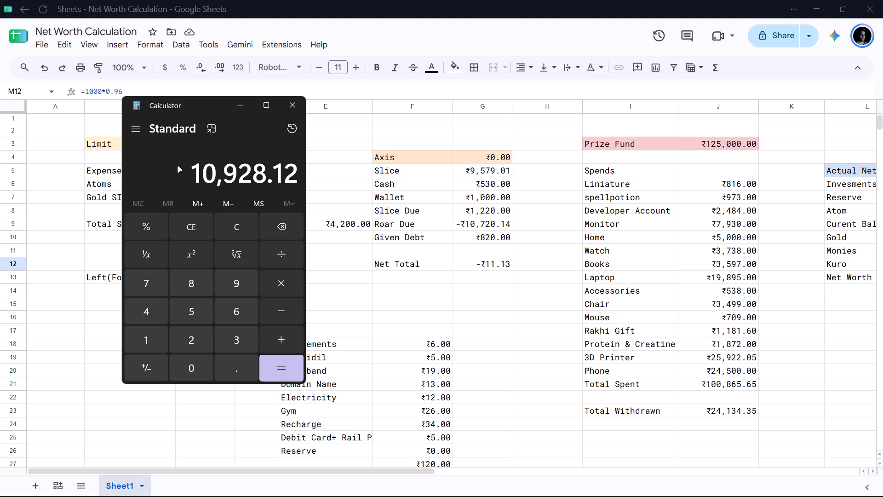
key("BackSpace")
key("BackSpace")
key("BackSpace")
key("BackSpace")
key("BackSpace")
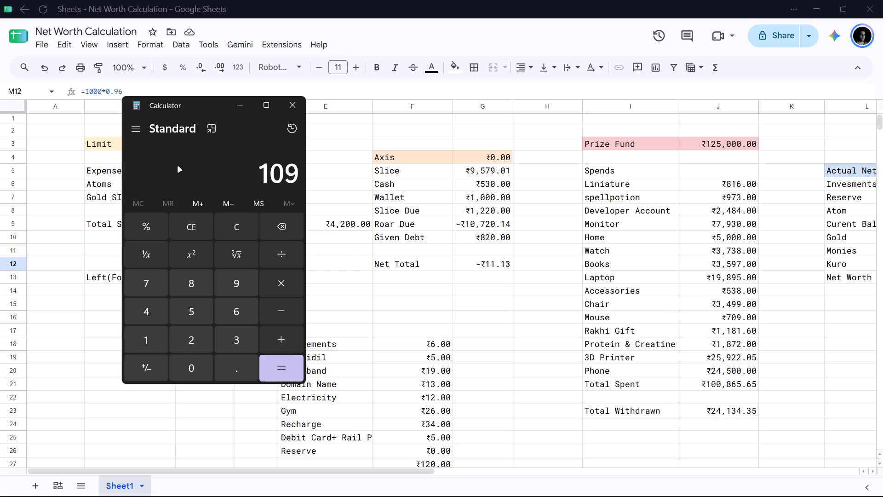
key("BackSpace")
type("72")
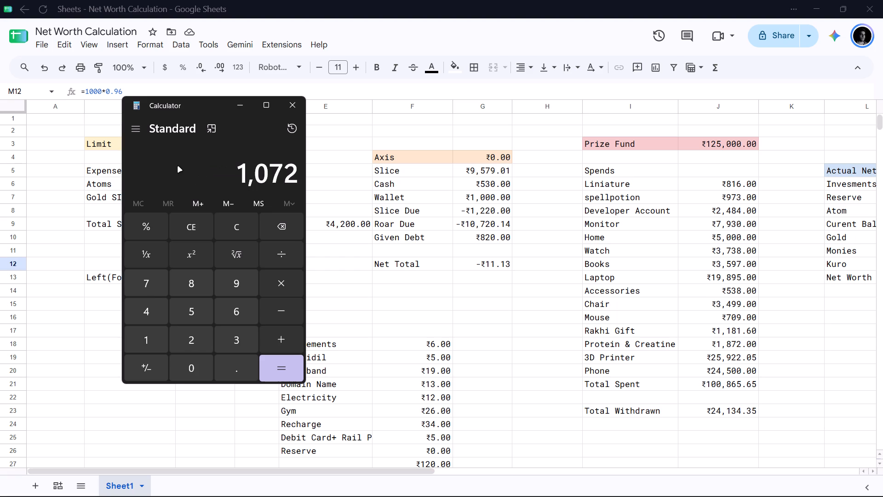
type("0.14/")
key("2")
key("Return")
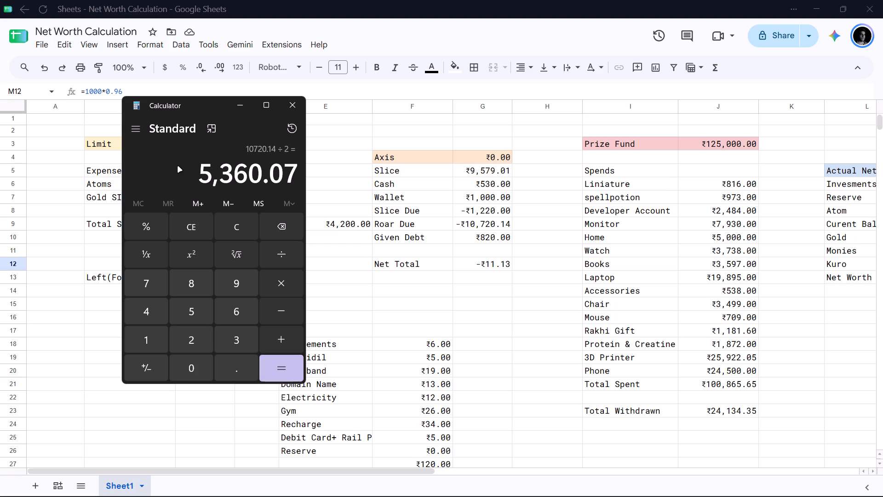
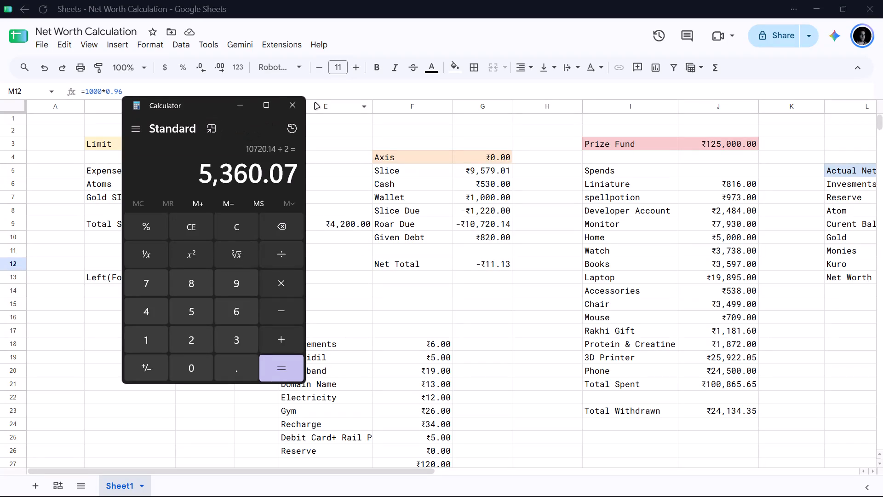
Close Calculator and return to the Net Worth Calculation sheet.
left_click(286, 110)
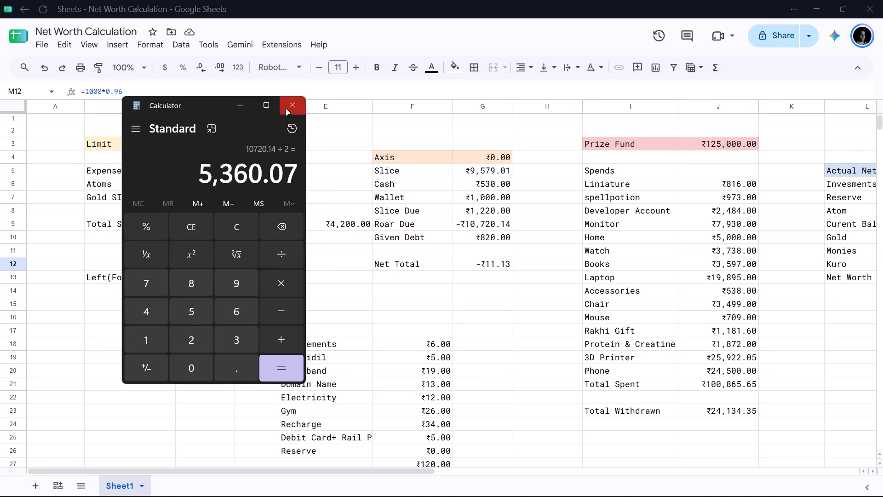
double_click(0, 496)
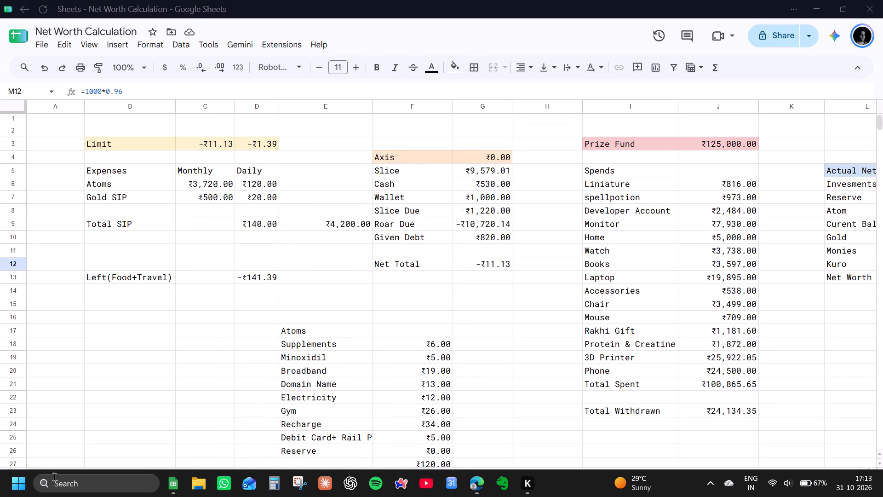
left_click(380, 82)
Review the Actual Net Worth, Funds, The Day and Daily Cost tables in the sheet.
left_click_drag(197, 471, 459, 477)
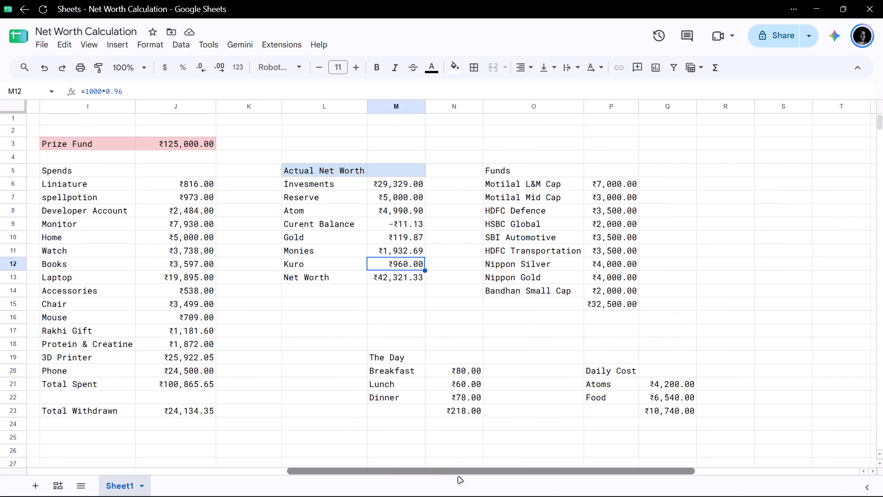
left_click_drag(459, 477, 514, 468)
left_click(322, 273)
left_click(351, 260)
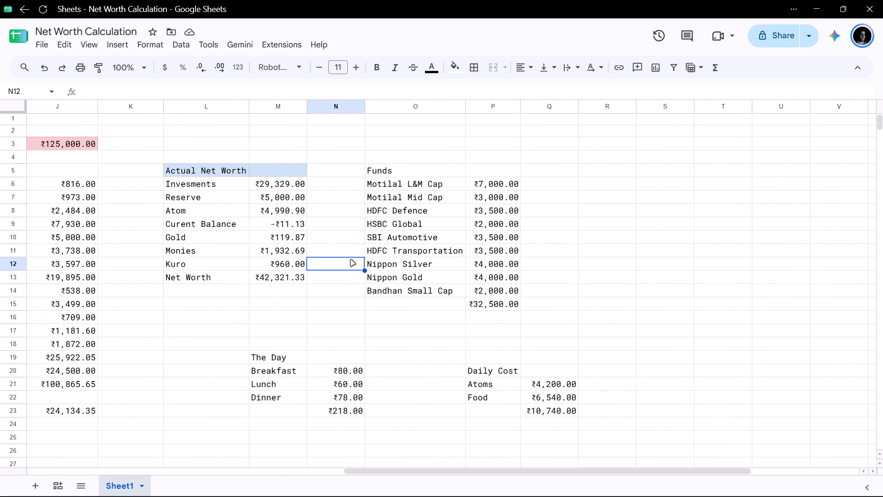
left_click(344, 272)
left_click(344, 278)
left_click(345, 284)
left_click(347, 292)
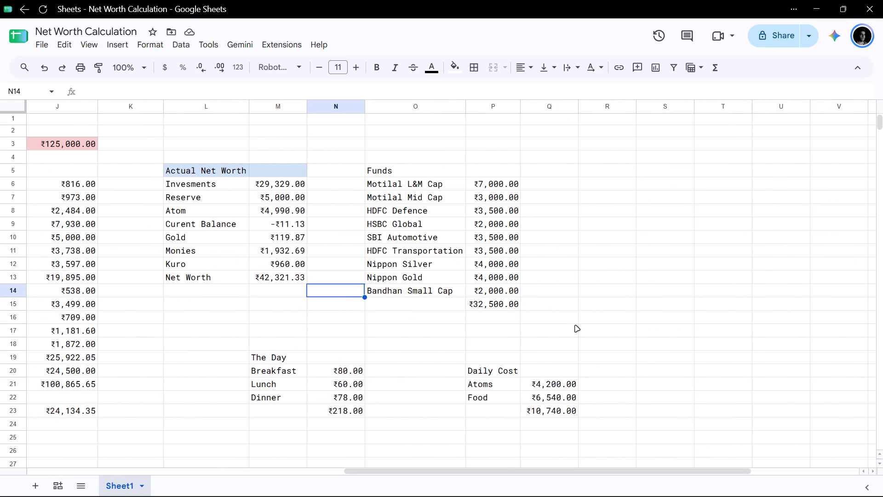
left_click(575, 326)
left_click(545, 292)
left_click(551, 179)
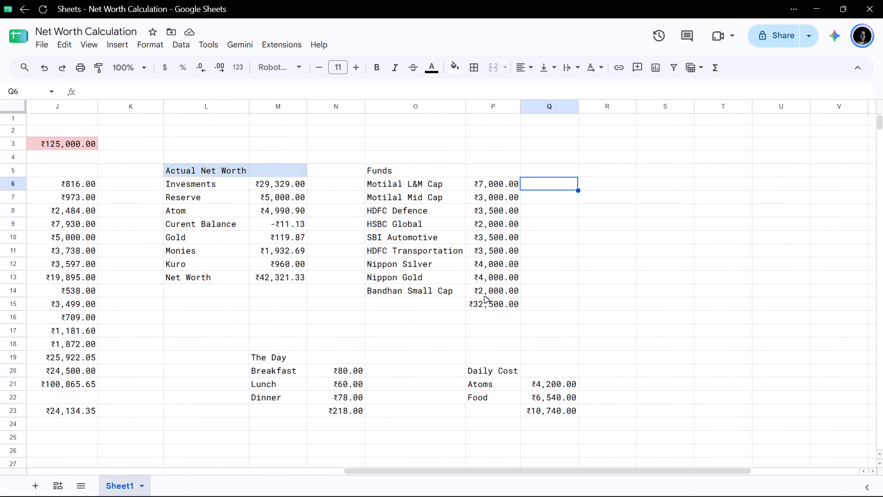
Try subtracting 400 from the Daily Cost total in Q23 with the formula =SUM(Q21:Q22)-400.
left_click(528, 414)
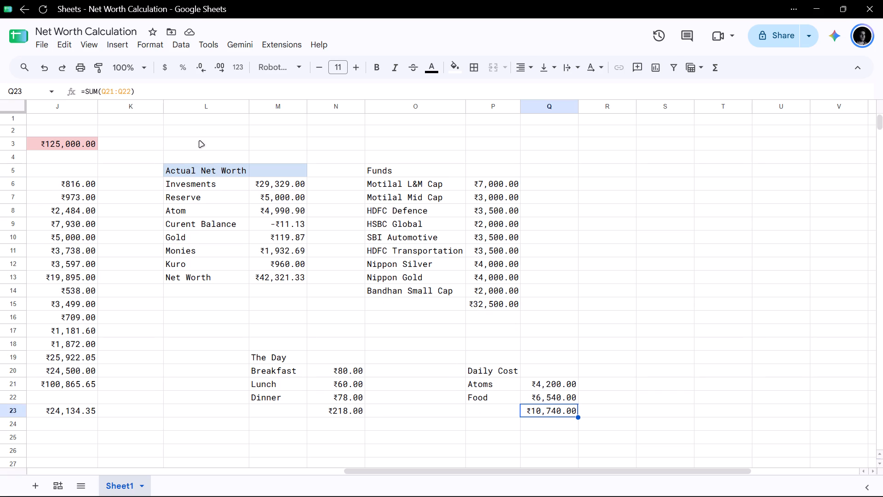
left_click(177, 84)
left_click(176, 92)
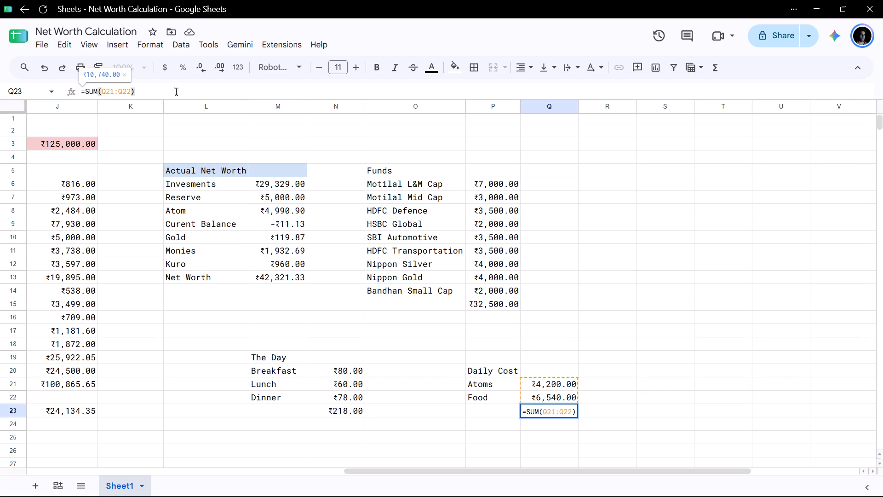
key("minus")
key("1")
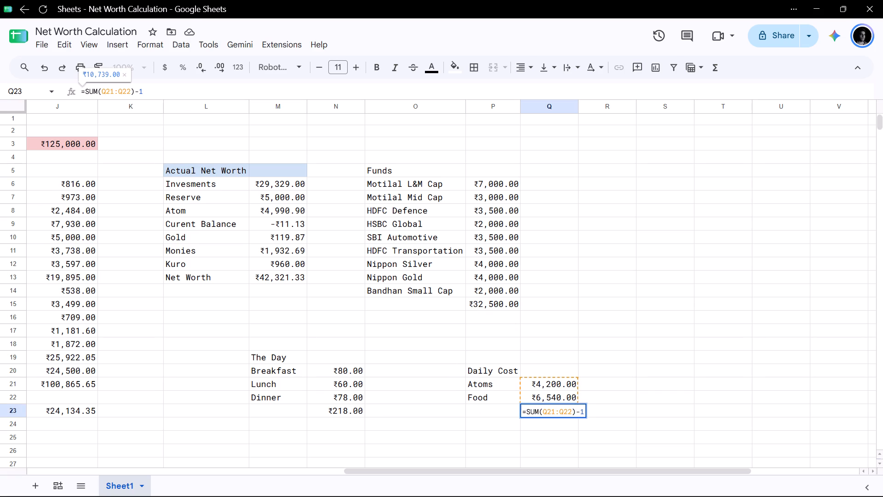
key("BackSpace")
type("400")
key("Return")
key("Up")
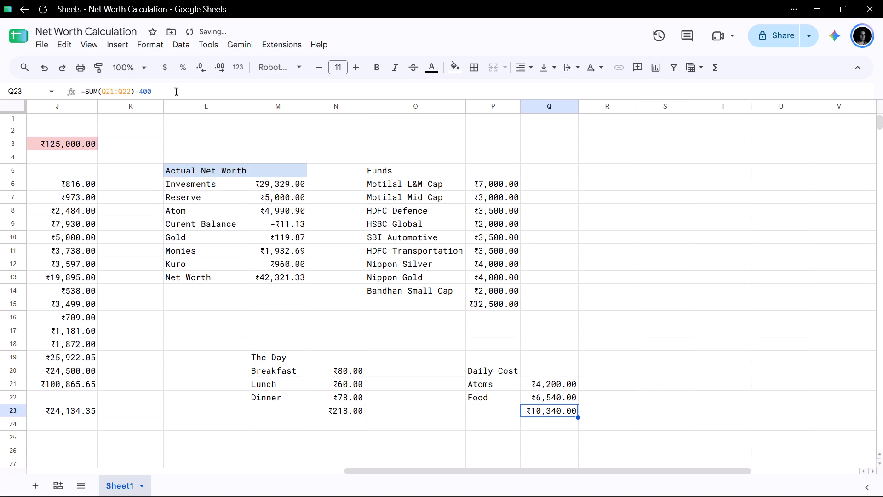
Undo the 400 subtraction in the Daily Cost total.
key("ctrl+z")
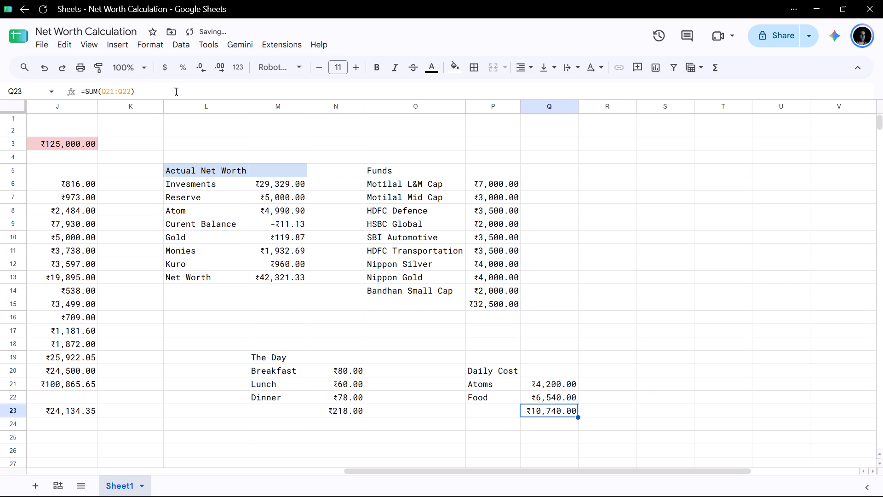
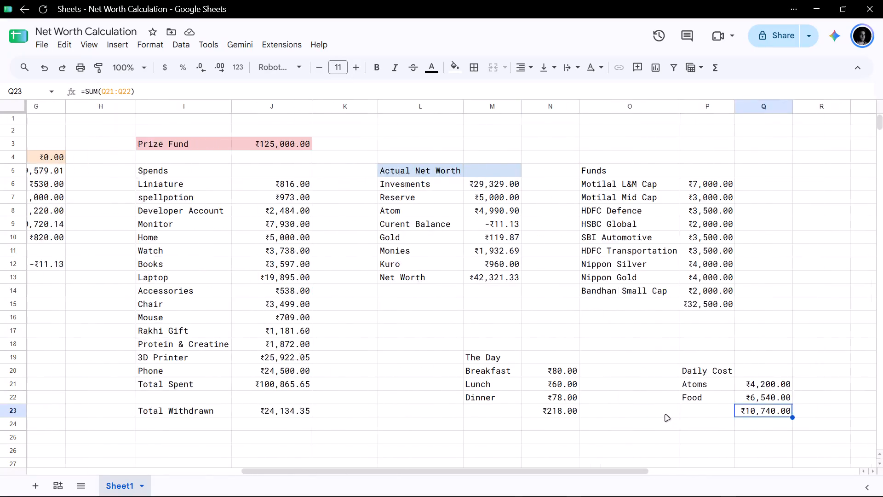
Subtract 5500 from the Slice balance in G5 with the formula =9579.01-5500.
scroll(449, 256, "right", 3)
left_click(485, 213)
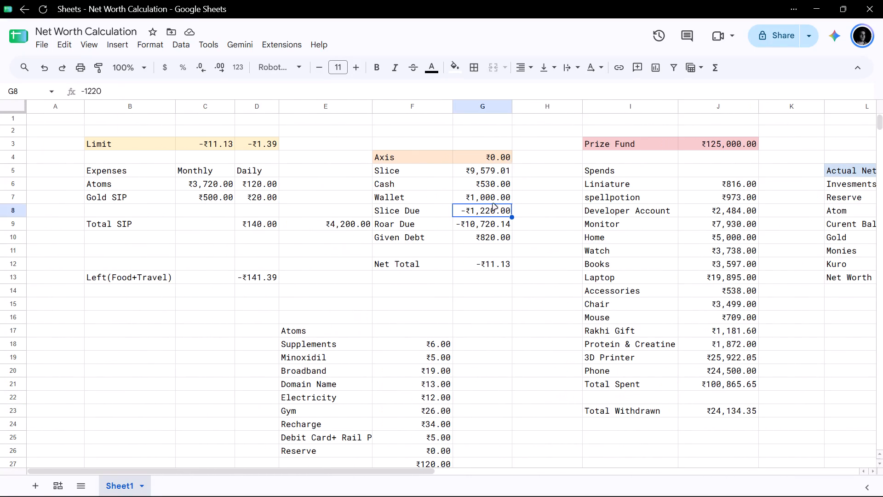
left_click(493, 171)
left_click(195, 94)
type("-500")
key("BackSpace")
key("BackSpace")
type("500")
key("Left")
key("Left")
key("Left")
key("Left")
key("Left")
key("Left")
key("Left")
key("Left")
key("Left")
key("Left")
key("Left")
key("Left")
key("Left")
key("equal")
key("Return")
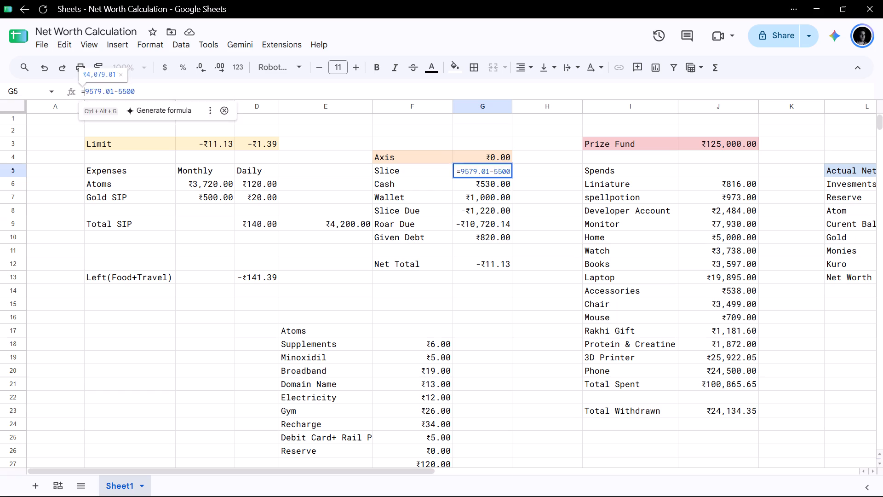
Add 5500 to the Roar Due amount in G9, making the formula =-10928.15+208.01+5500.
key("Down")
key("Down")
key("Down")
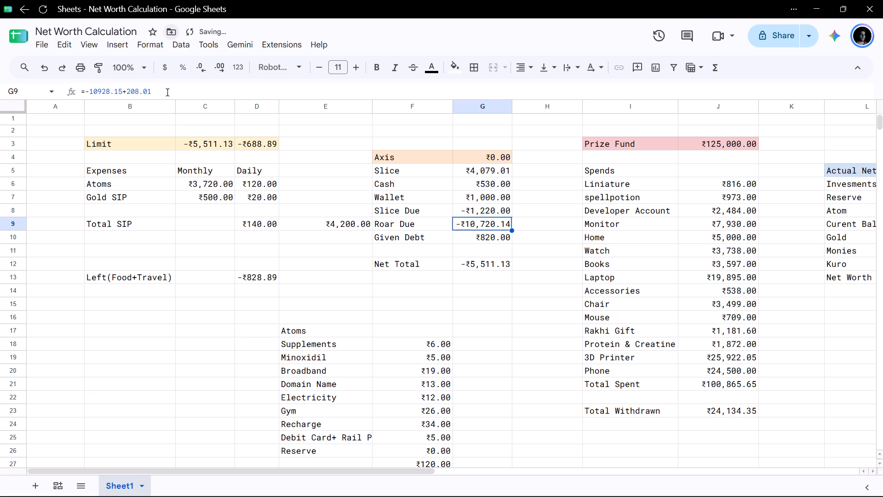
left_click(190, 88)
type("+500")
key("BackSpace")
key("BackSpace")
type("500")
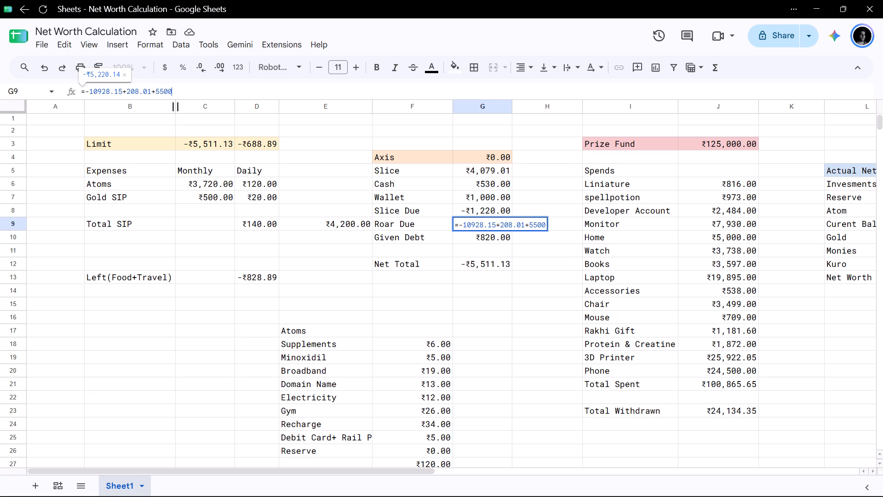
key("Return")
key("Up")
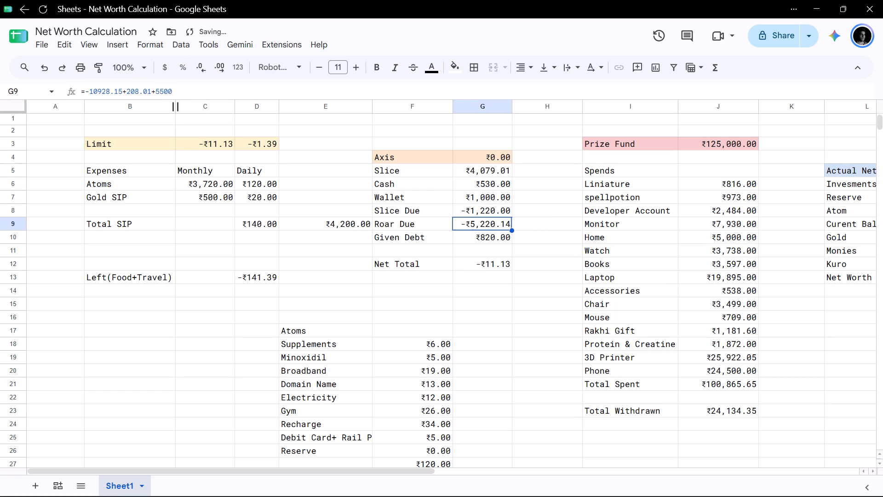